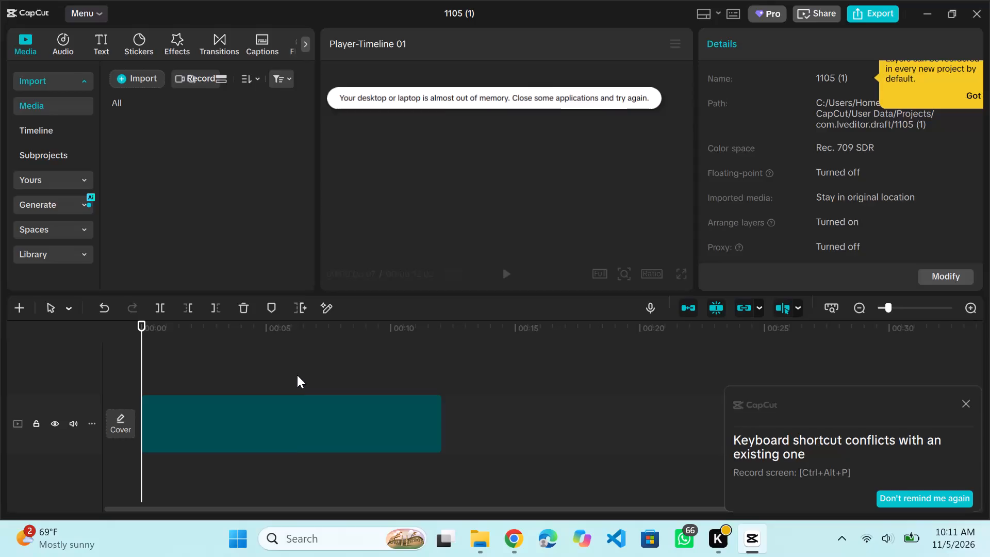
left_click(479, 536)
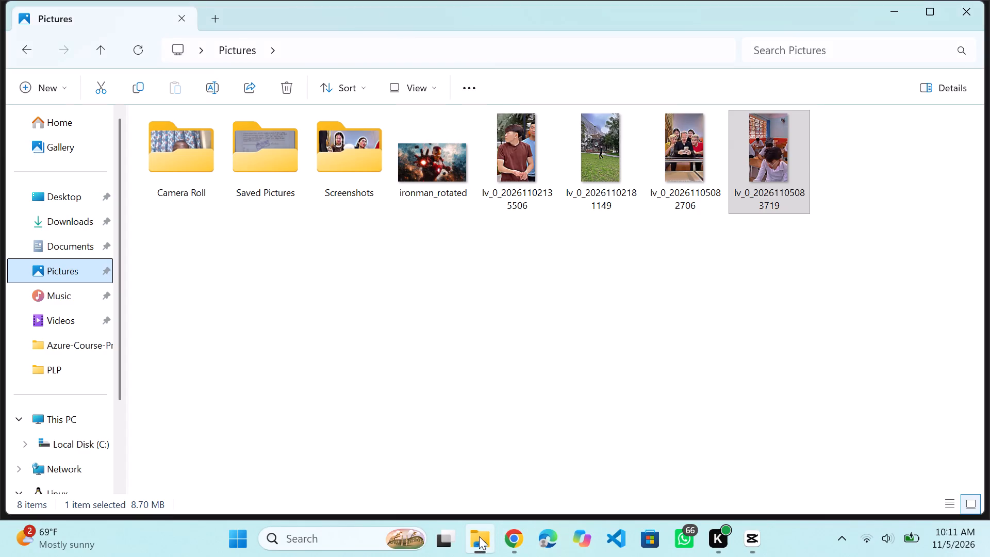
left_click(692, 144)
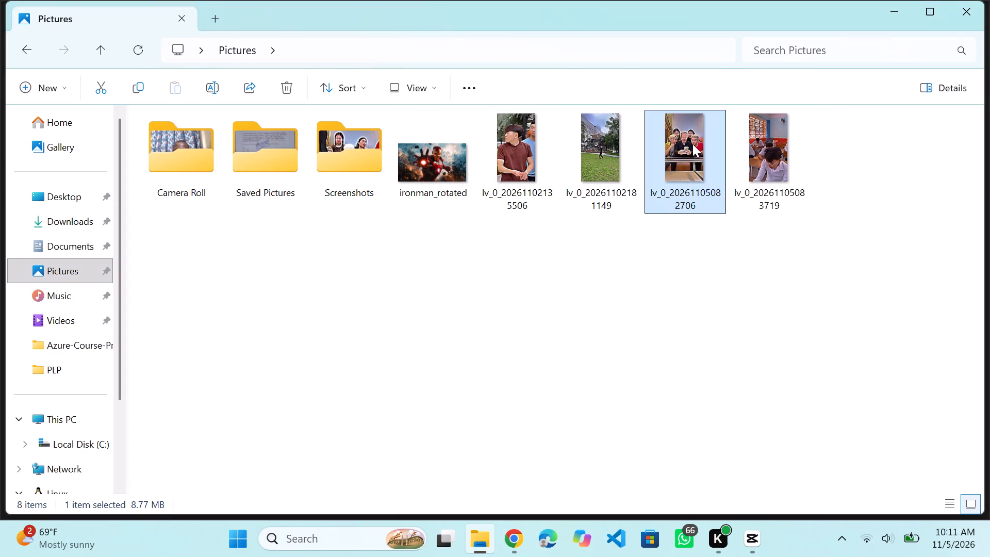
left_click(290, 86)
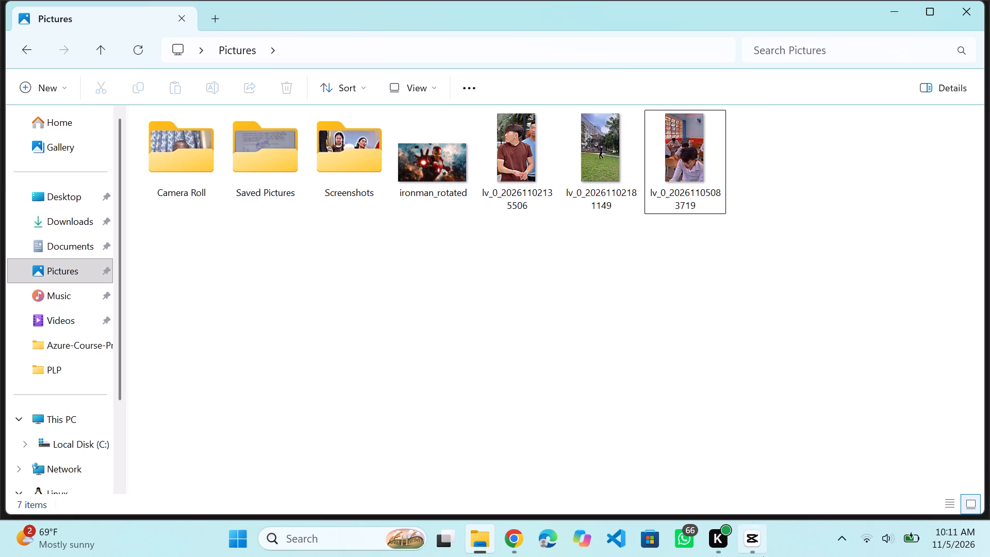
Switch to YouTube Studio in Chrome, finish the upload past the initial check, publish the #aestheic video and dismiss the confirmation.
left_click(505, 545)
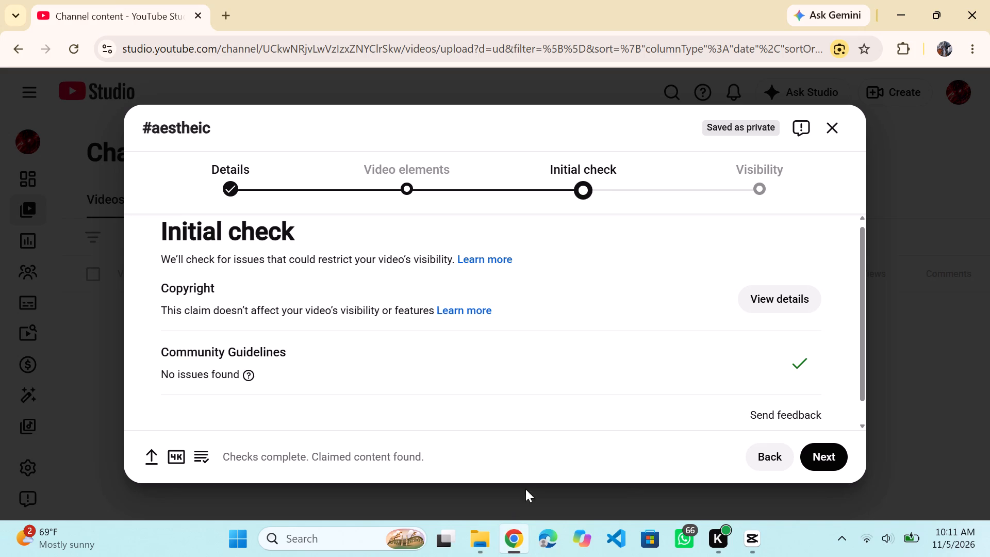
left_click(830, 464)
left_click(822, 458)
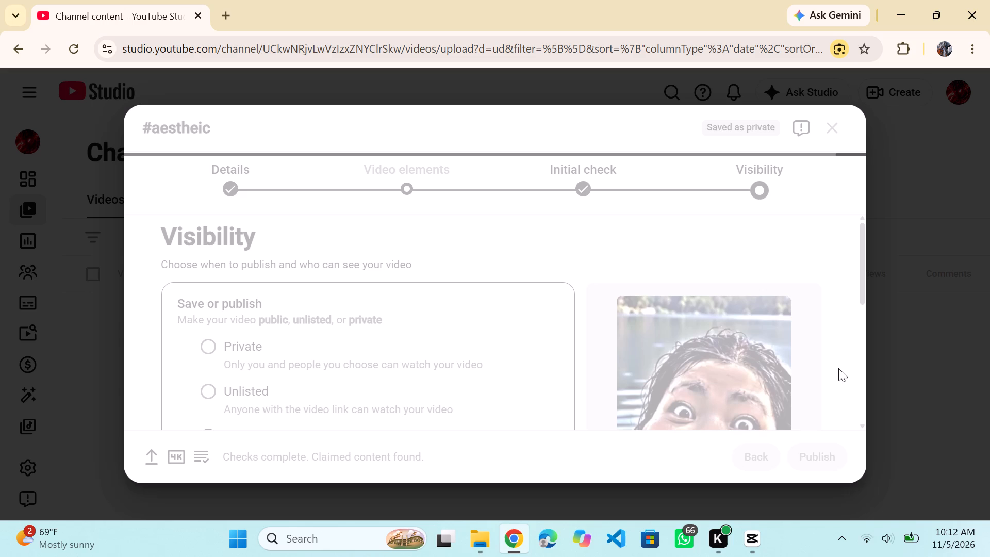
scroll(838, 368, "down", 3)
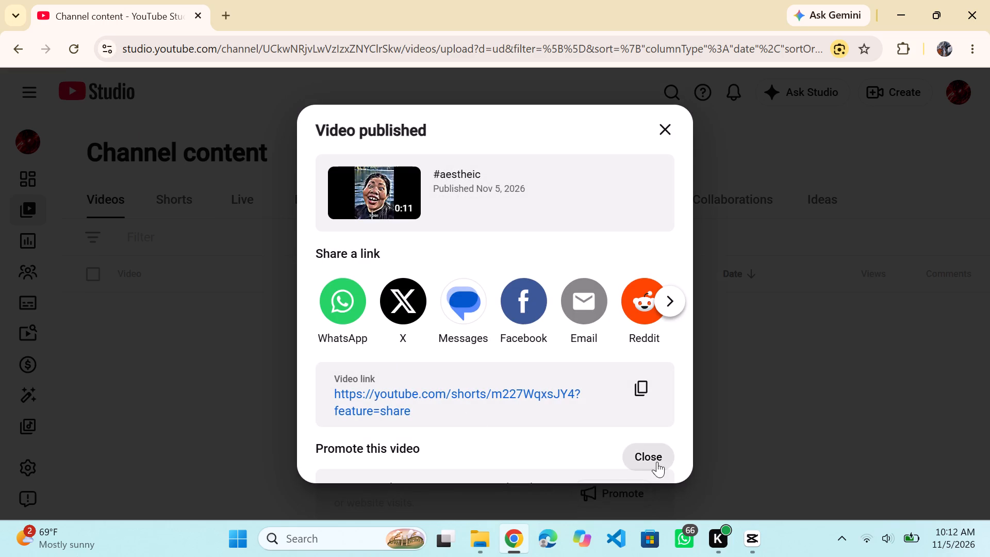
left_click(653, 458)
Open the newly published #aestheic video from the channel's Shorts list, like it on YouTube, and close the browser.
left_click(171, 204)
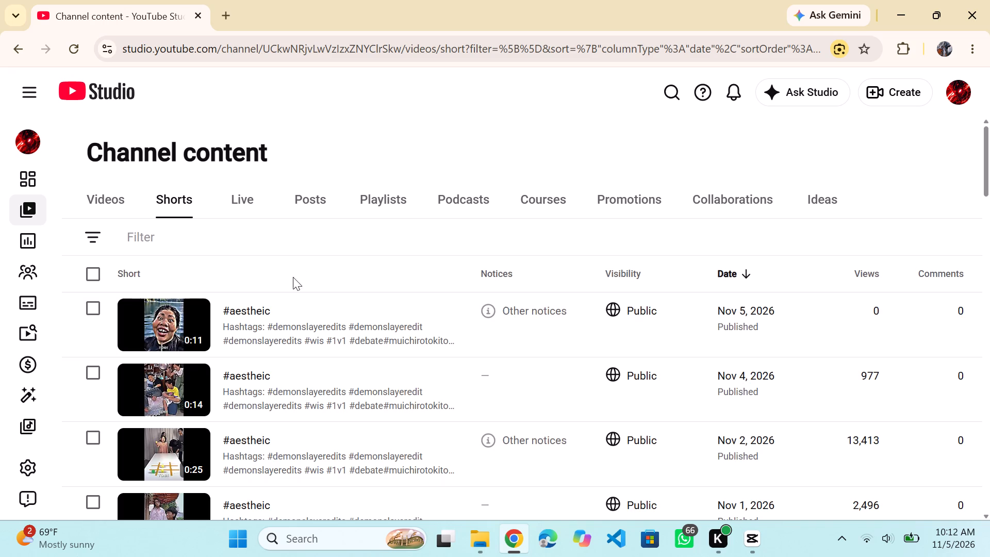
left_click(354, 344)
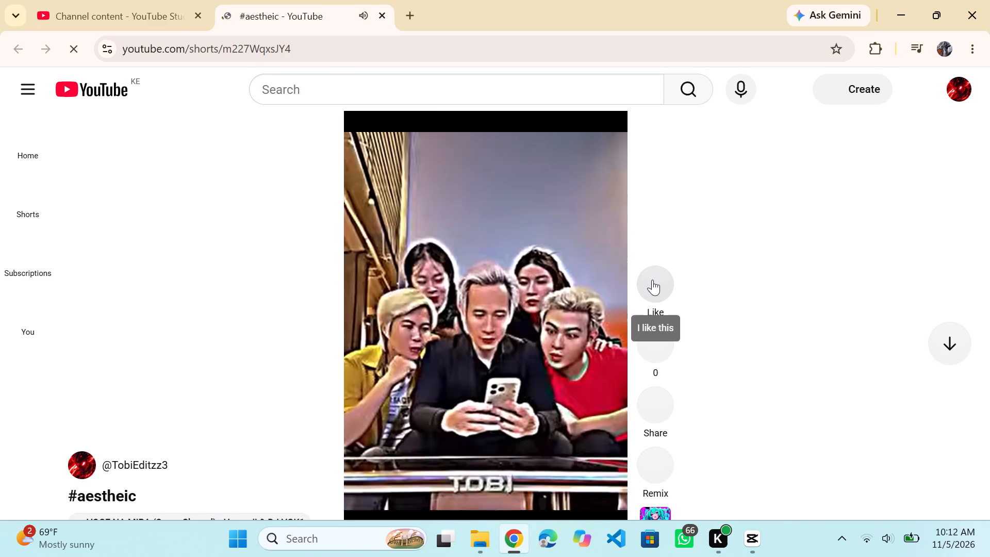
left_click(651, 281)
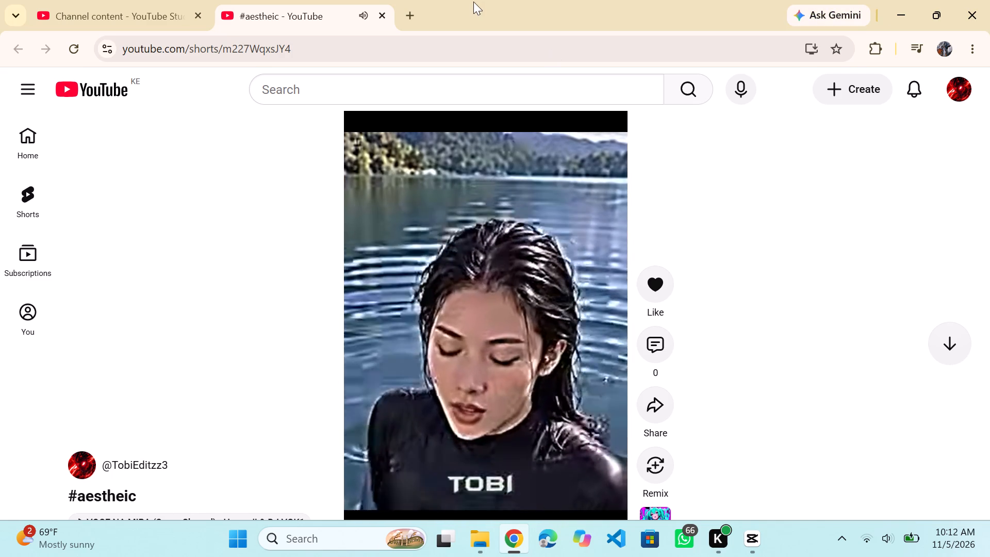
left_click(960, 4)
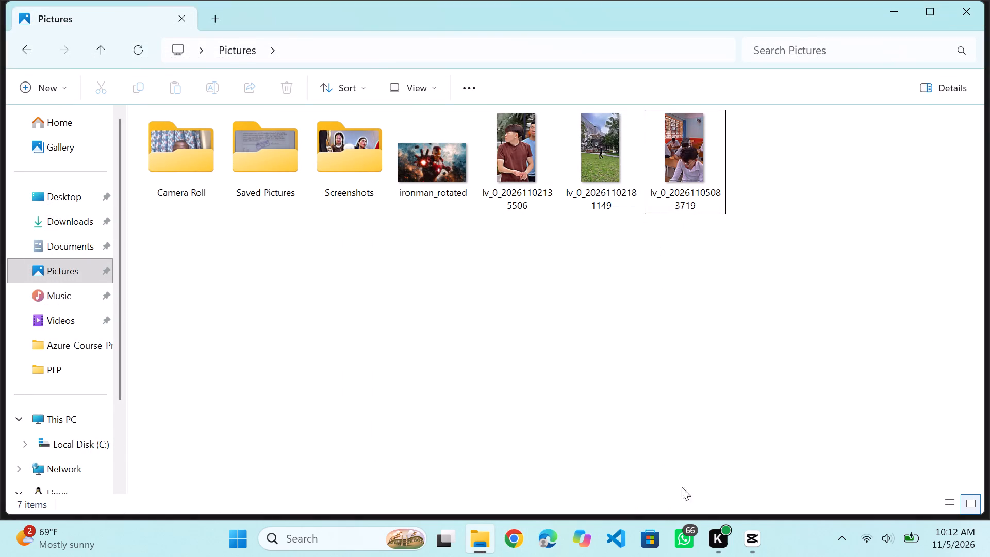
Switch to CapCut, set the canvas aspect ratio to 3:4, and scale the clip to 133% so it fills the frame.
left_click(749, 551)
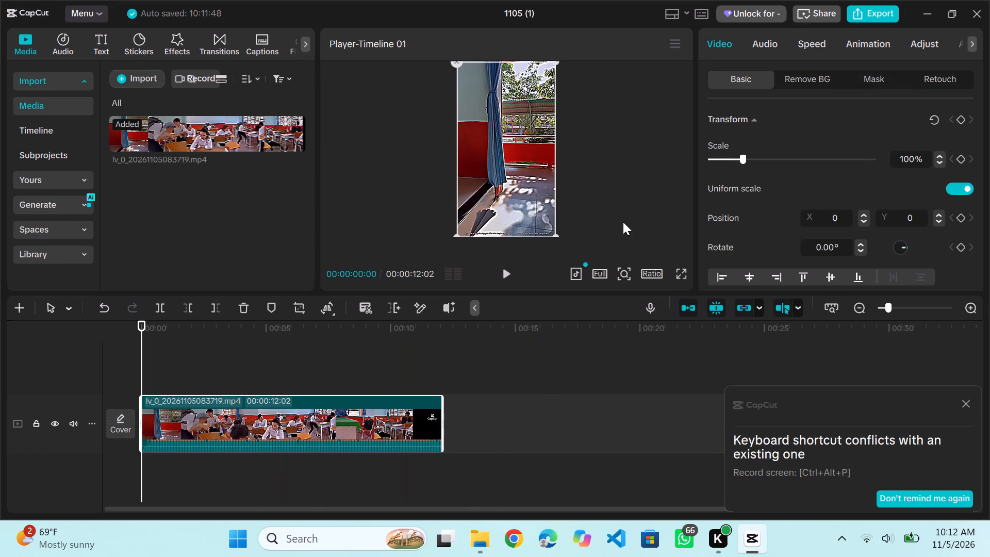
left_click(650, 270)
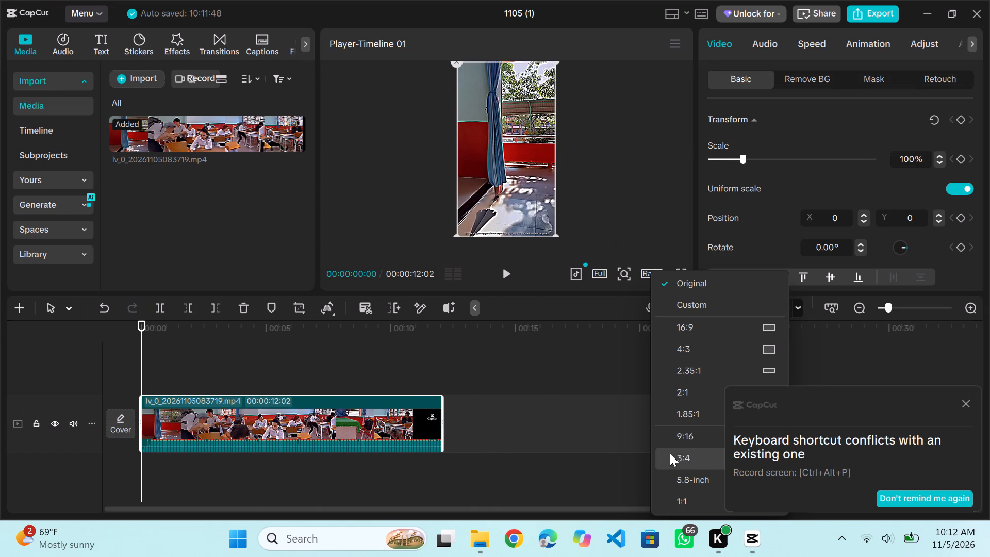
left_click(686, 452)
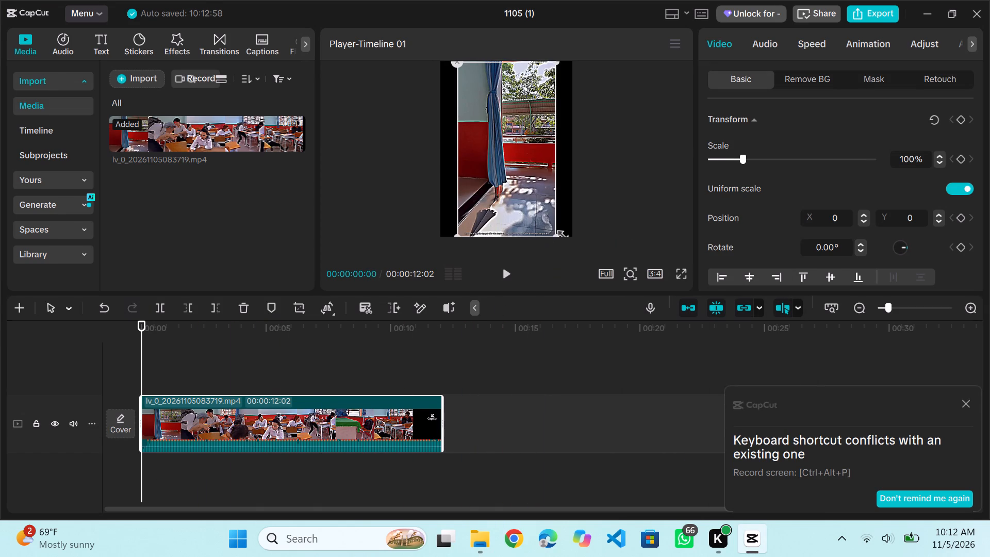
left_click_drag(559, 233, 604, 272)
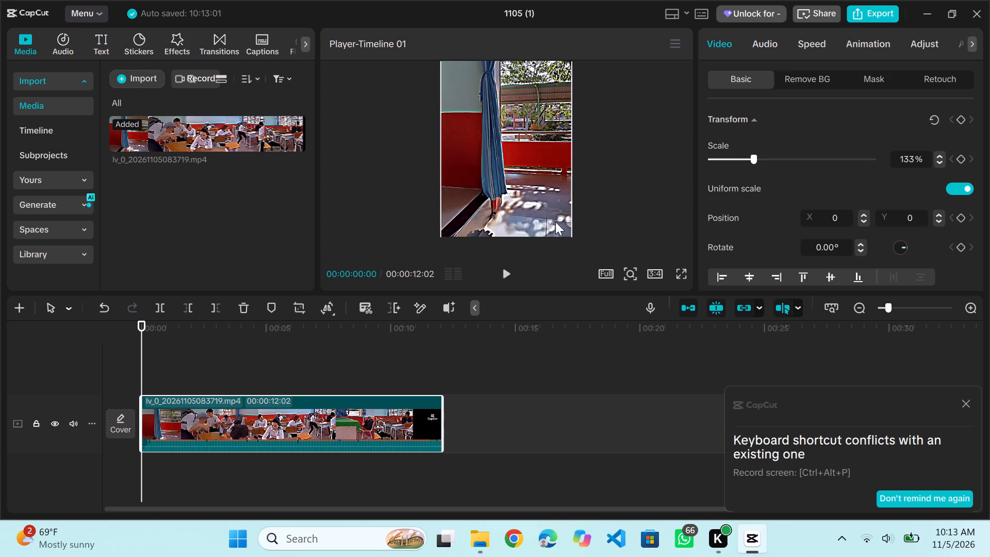
left_click_drag(520, 167, 520, 199)
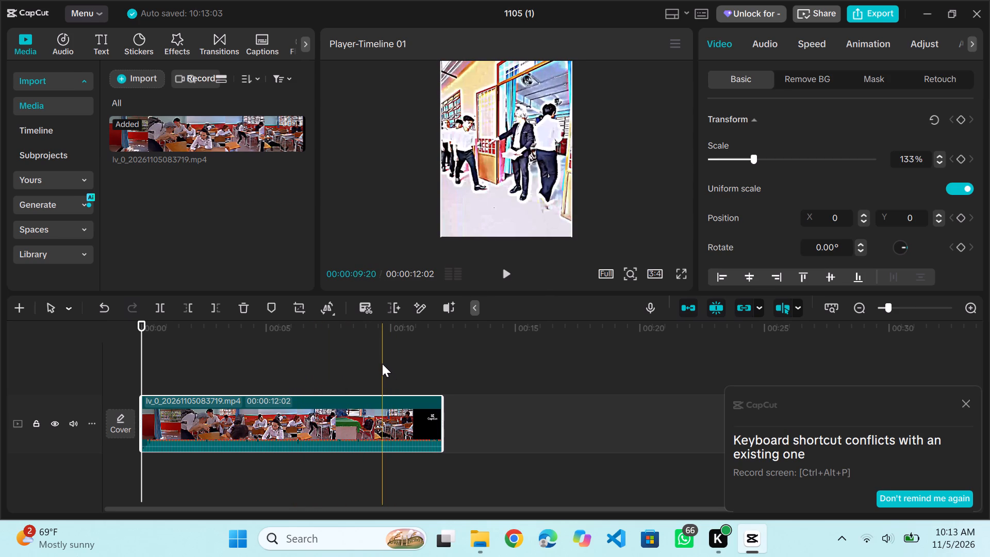
Trim off the end of the lv_0_20261105083719.mp4 clip after 00:00:09:17, removing the CapCut outro.
scroll(382, 364, "up", 7, "ctrl")
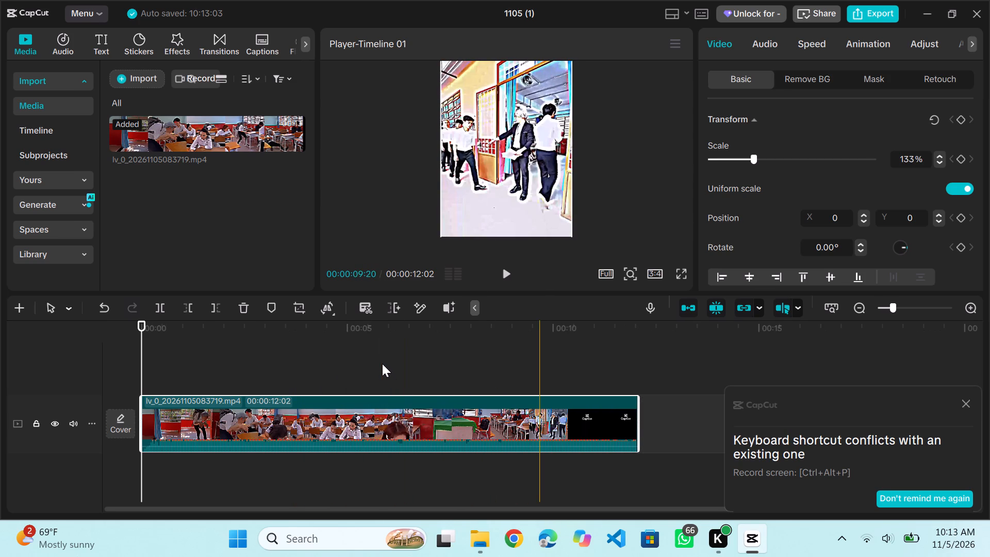
scroll(382, 364, "up", 4, "ctrl")
scroll(382, 364, "left", 1)
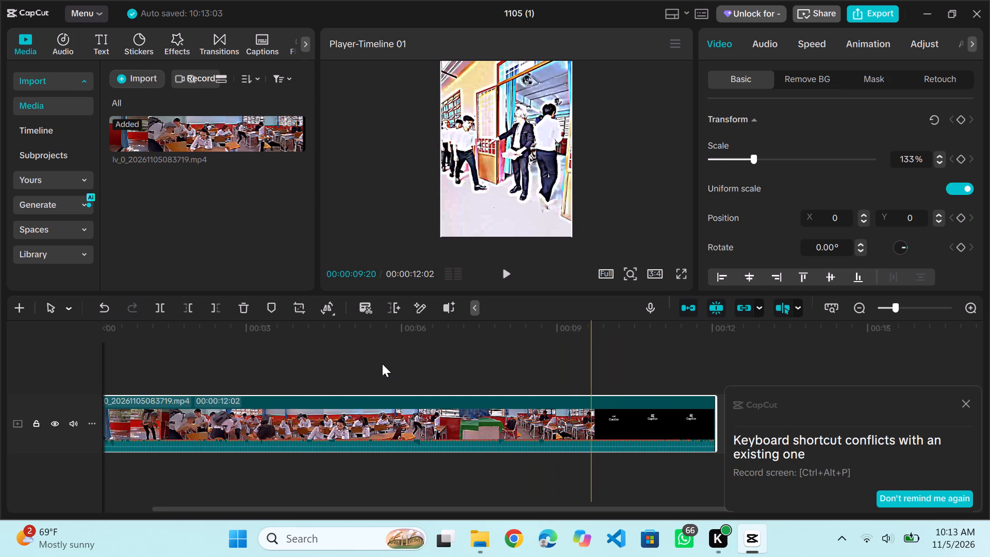
scroll(382, 364, "left", 1)
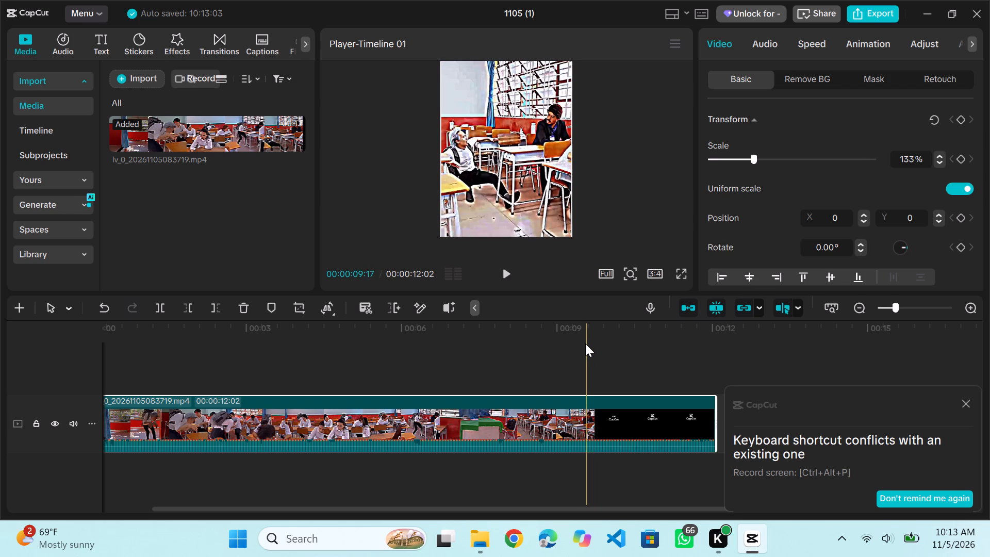
left_click(585, 343)
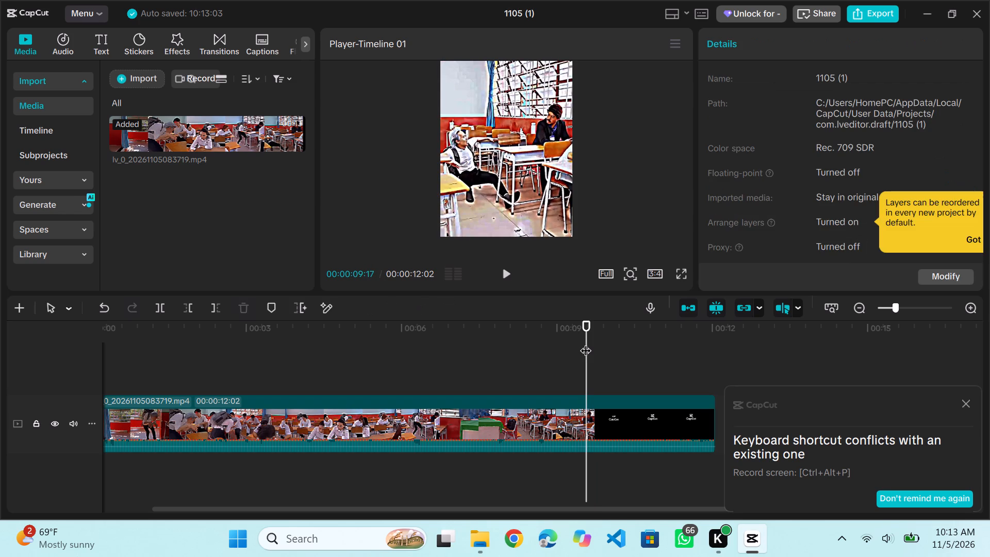
left_click(210, 303)
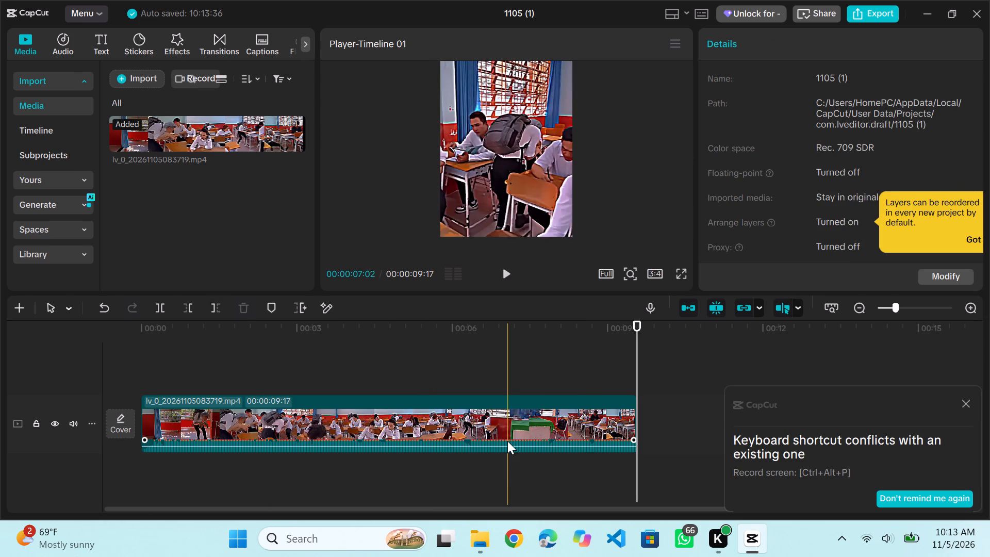
Dismiss the shortcut-conflict notification and add a freeze frame to the clip at 00:00:09:06.
scroll(262, 399, "left", 2)
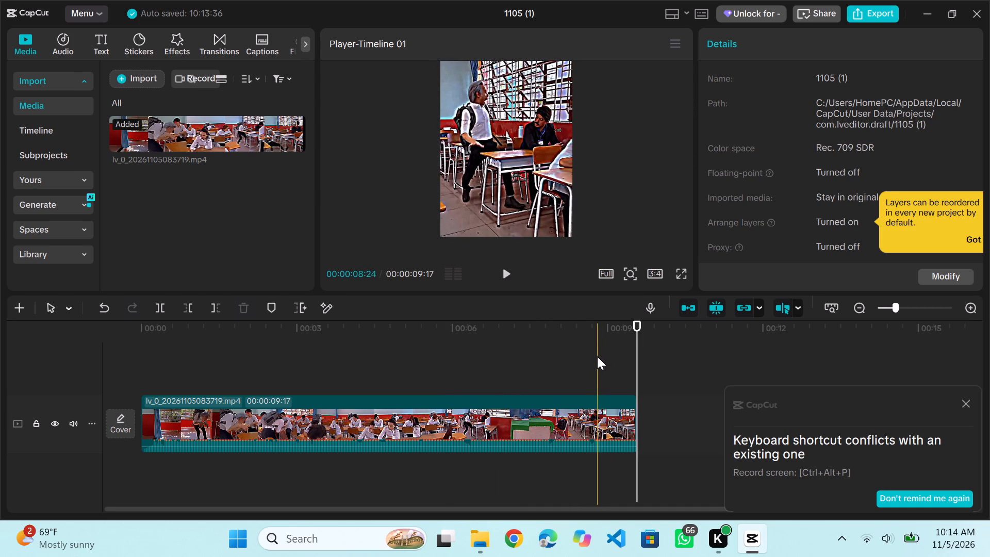
scroll(597, 356, "up", 14, "ctrl")
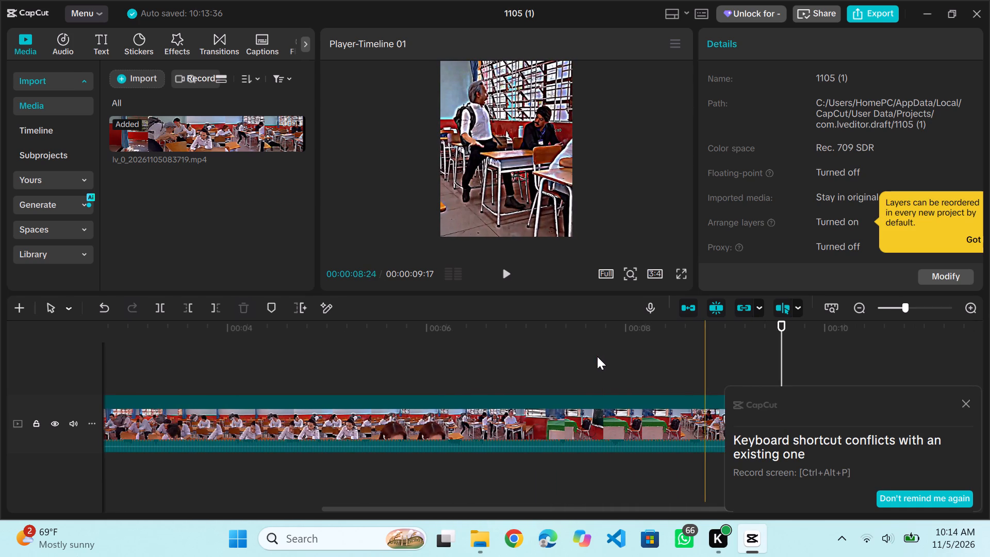
scroll(597, 356, "up", 3, "ctrl")
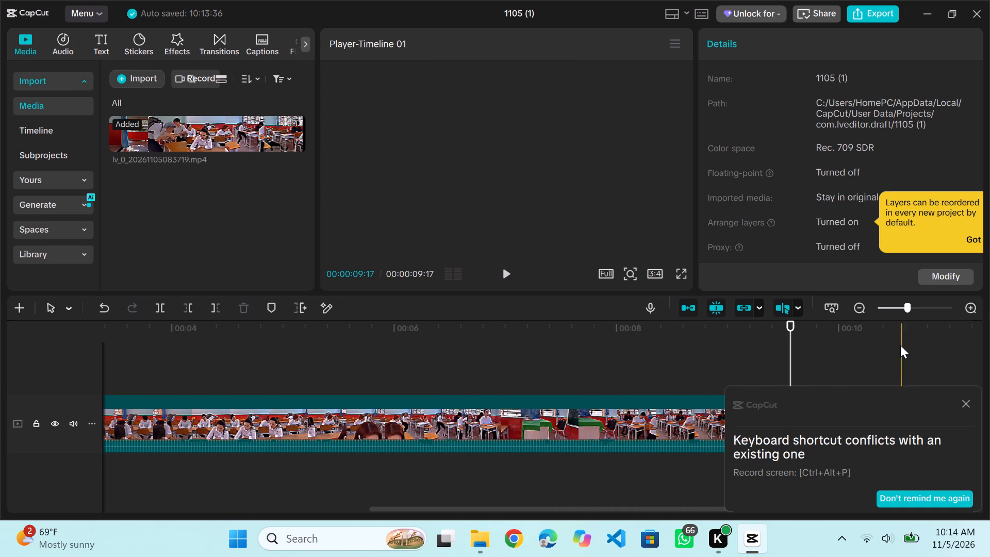
left_click(966, 404)
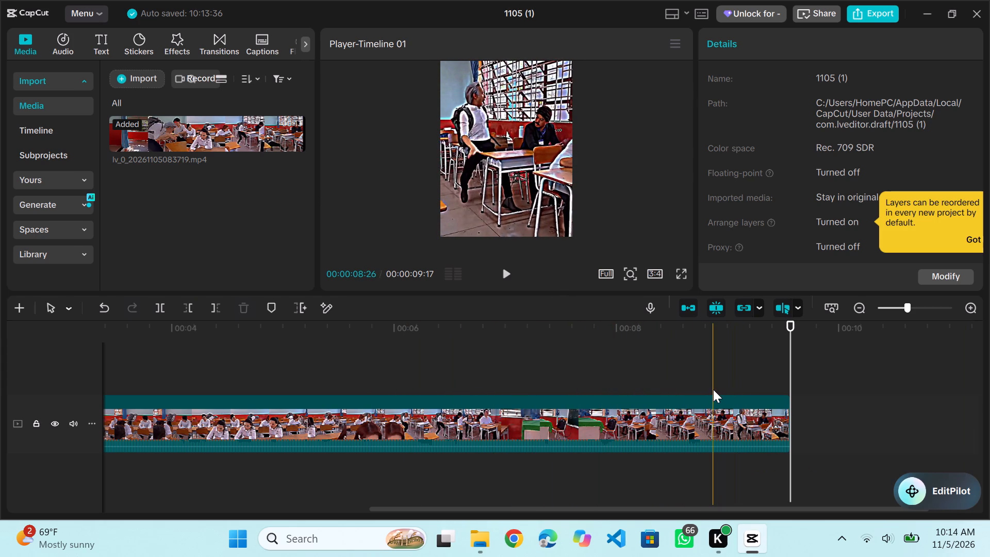
left_click(750, 387)
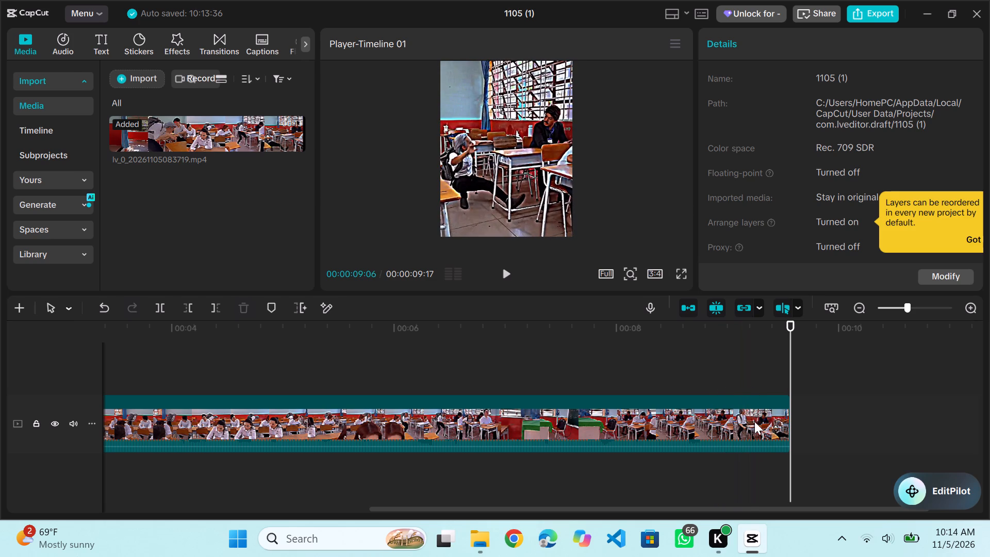
left_click(754, 427)
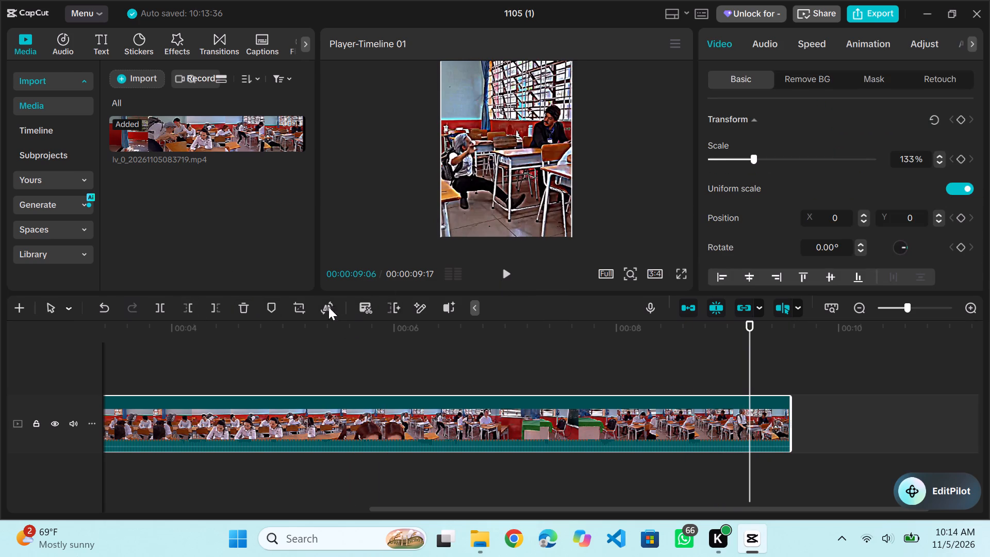
left_click(335, 340)
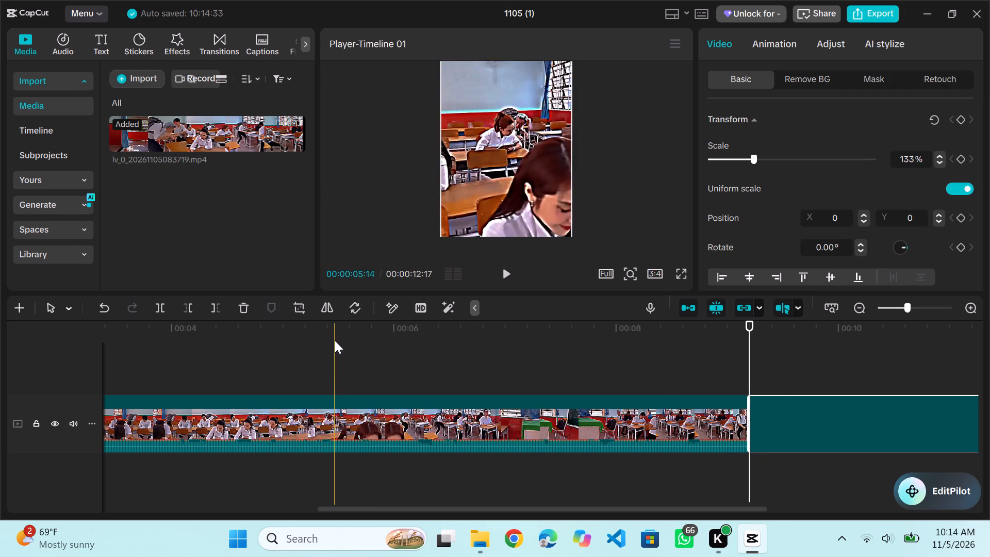
Shorten the freeze-frame segment to a duration of 00:00:01:10.
scroll(877, 423, "left", 1)
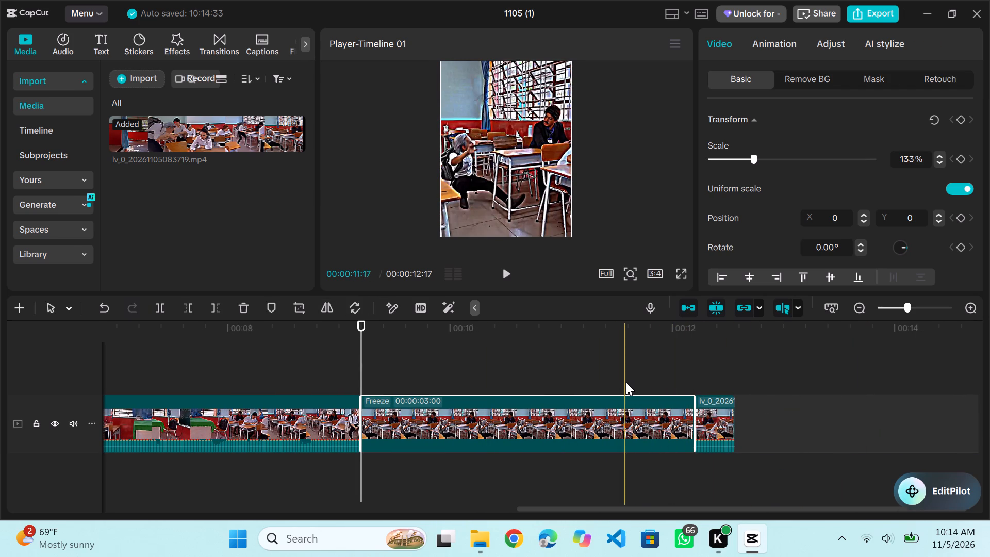
scroll(626, 382, "up", 7, "ctrl")
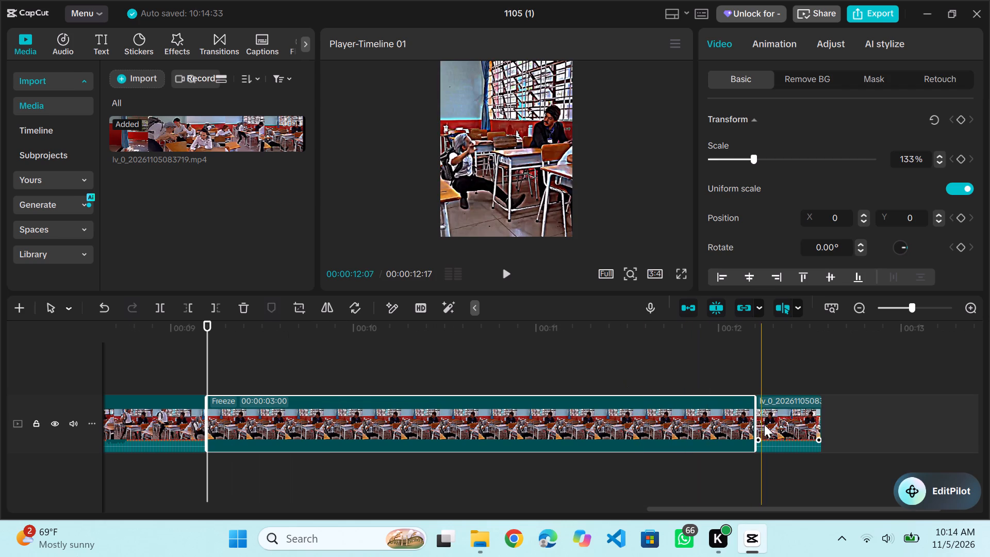
left_click_drag(753, 424, 690, 431)
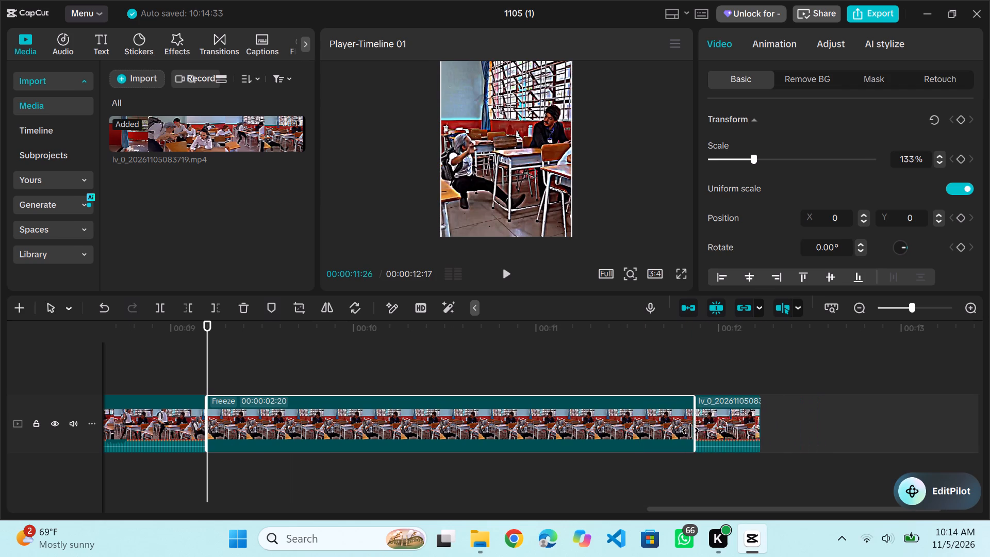
left_click_drag(690, 431, 452, 417)
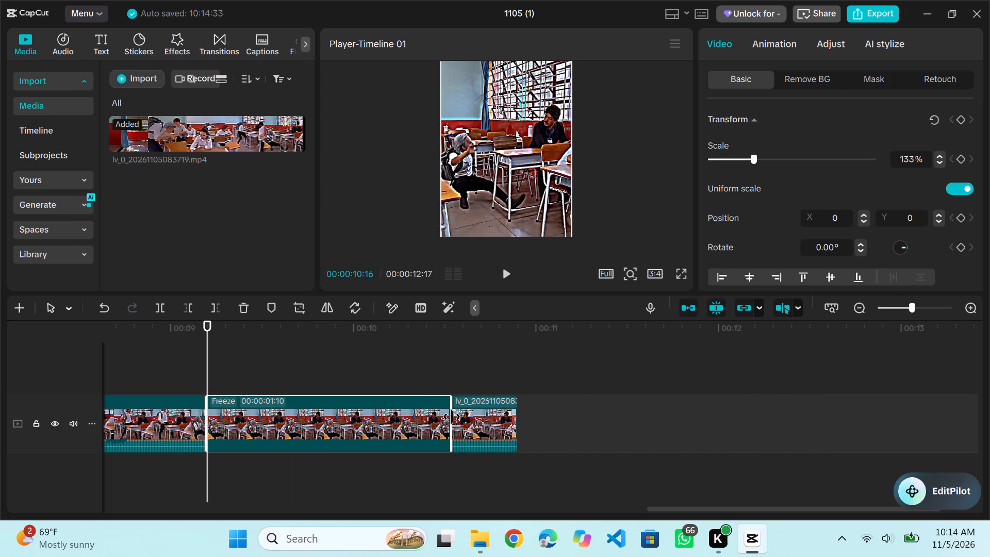
left_click_drag(452, 417, 451, 417)
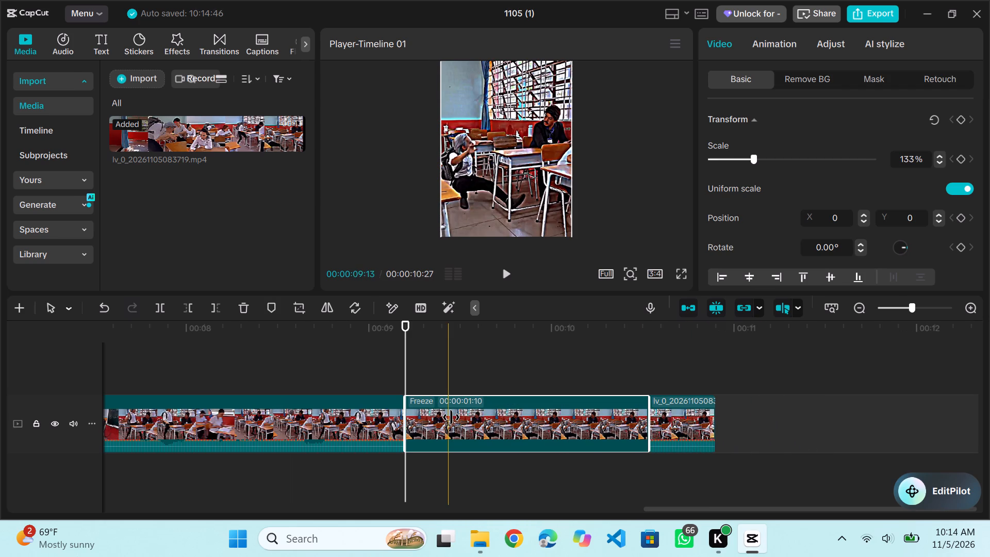
scroll(559, 391, "up", 1)
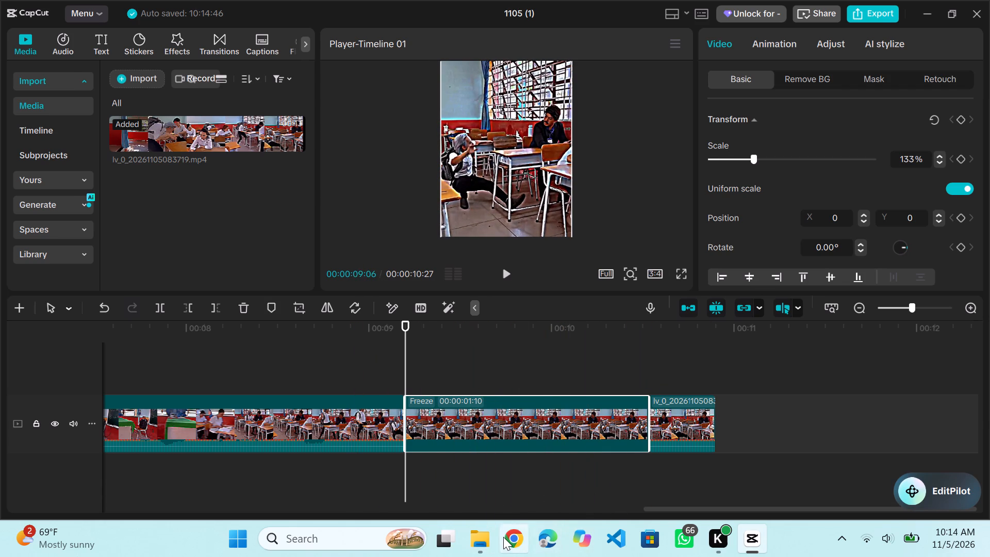
Bring troll_face-removebg from File Explorer's Downloads folder into the CapCut timeline, above the freeze frame starting at 00:00:09:06.
left_click(481, 543)
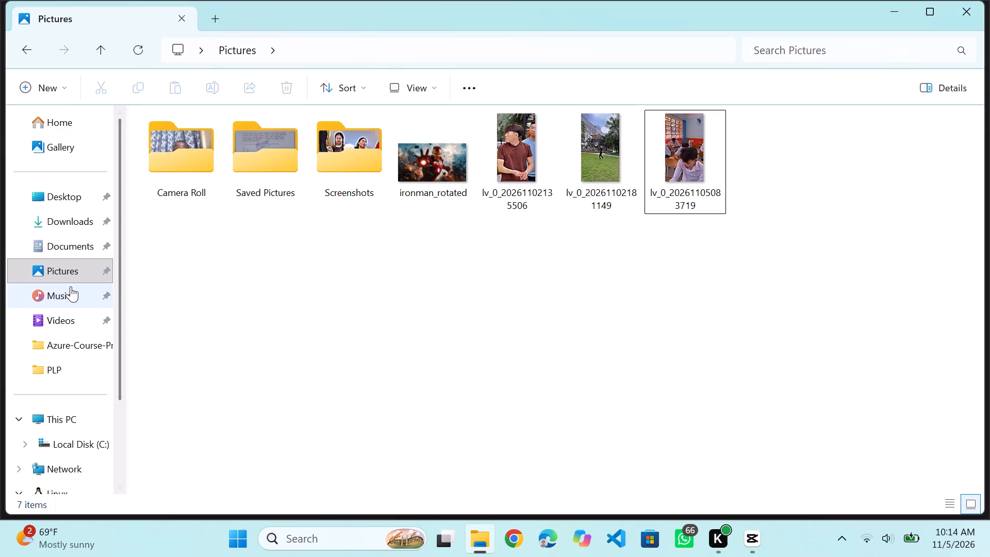
left_click(65, 217)
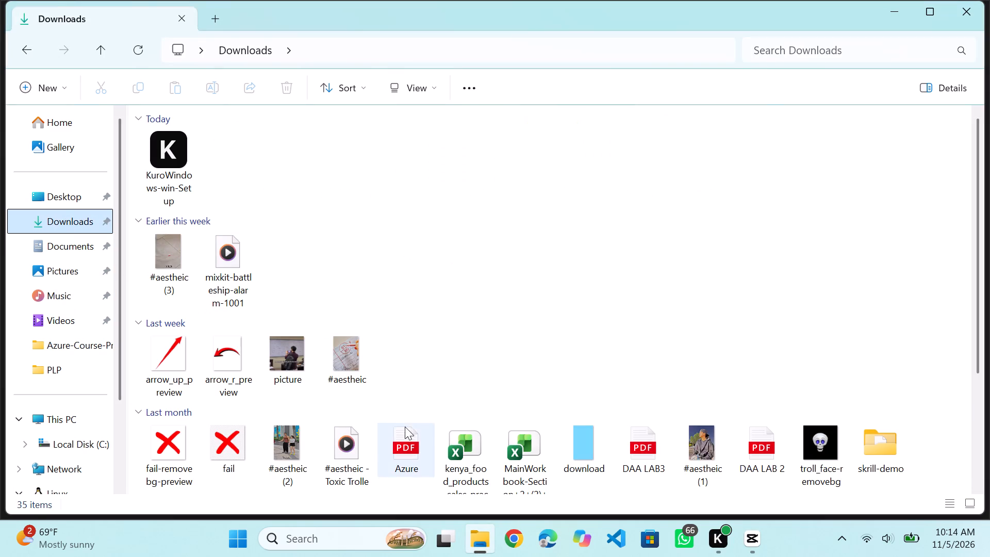
scroll(398, 373, "down", 1)
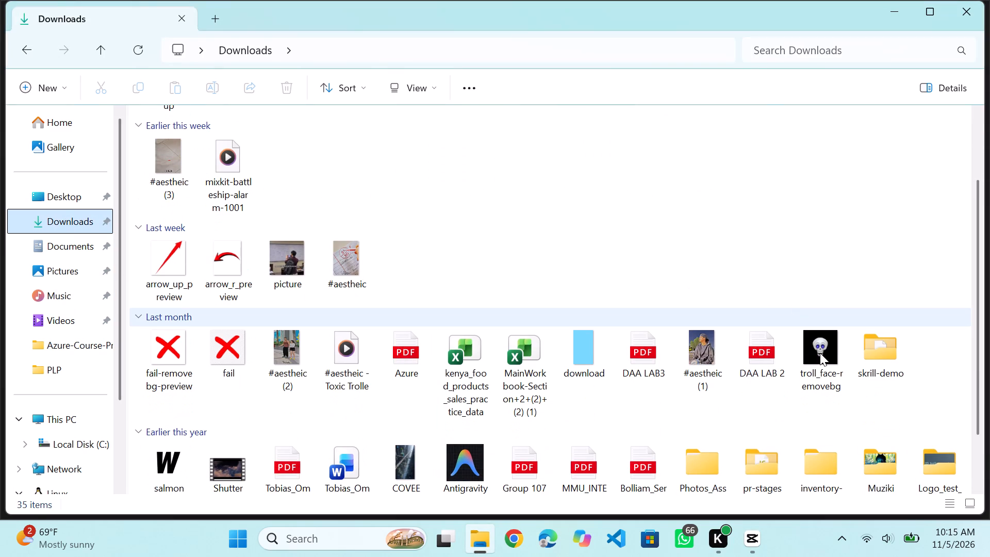
left_click_drag(820, 353, 754, 540)
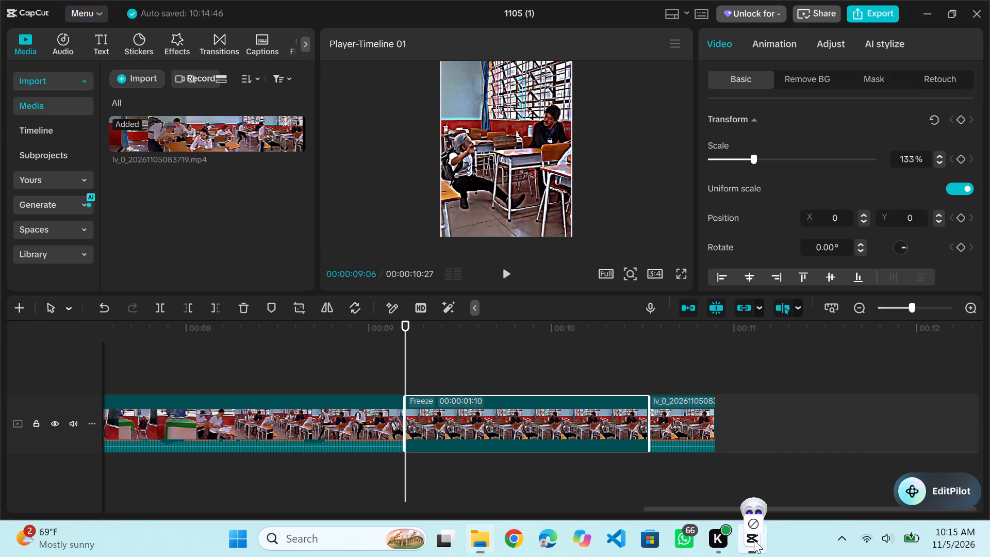
left_click_drag(754, 540, 442, 340)
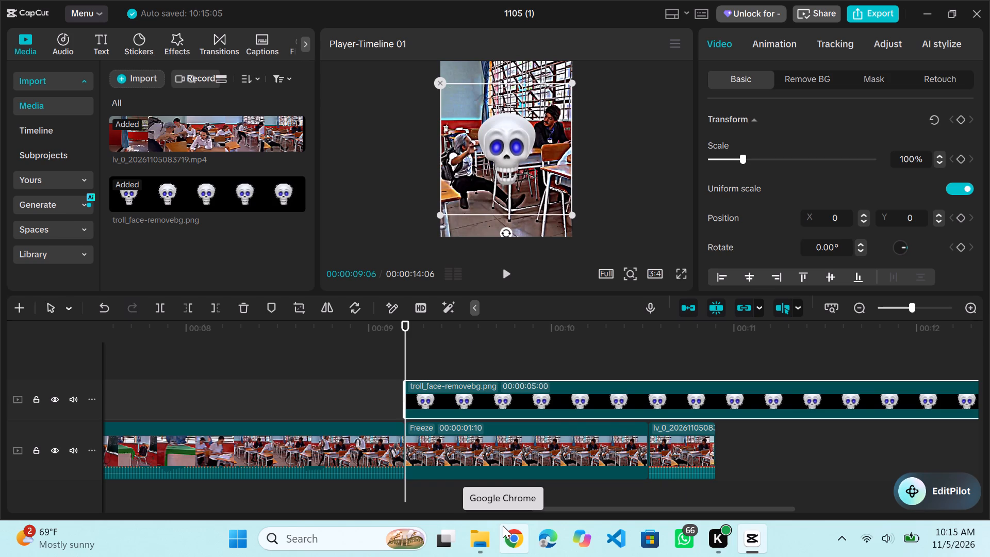
Scale the skull image to 39% and position it at X 0, Y -735, checking its placement in a full-screen preview.
left_click_drag(568, 214, 553, 210)
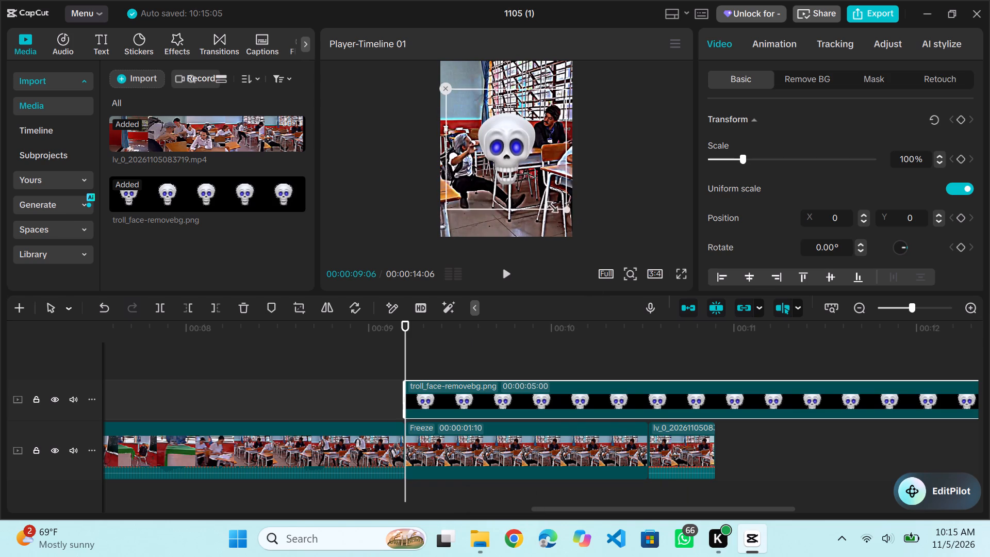
left_click_drag(553, 210, 533, 196)
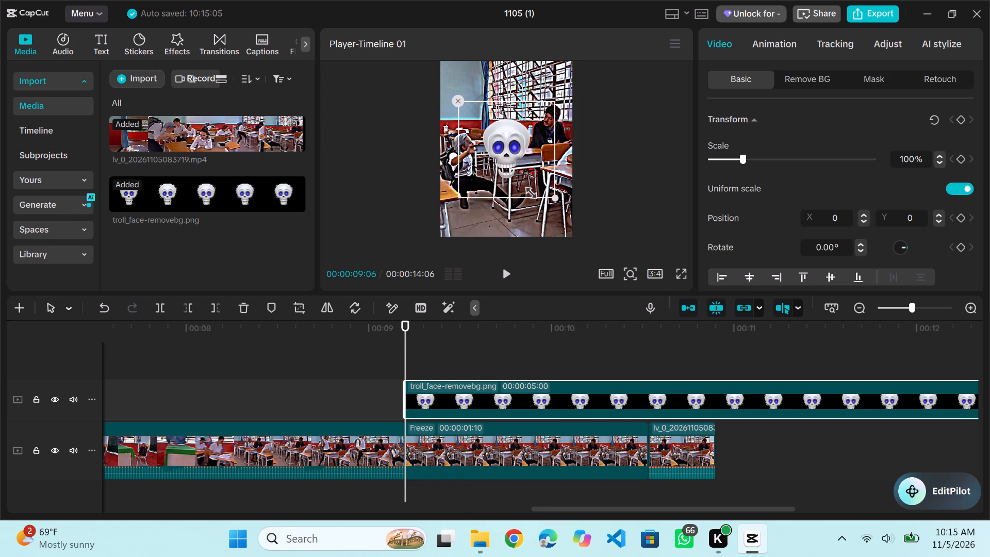
left_click_drag(533, 196, 505, 168)
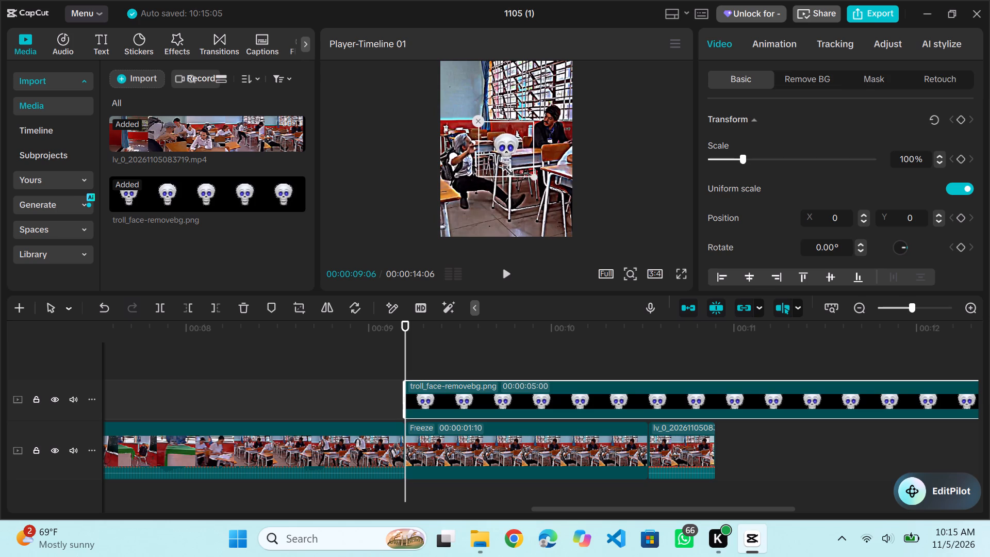
left_click_drag(505, 168, 514, 173)
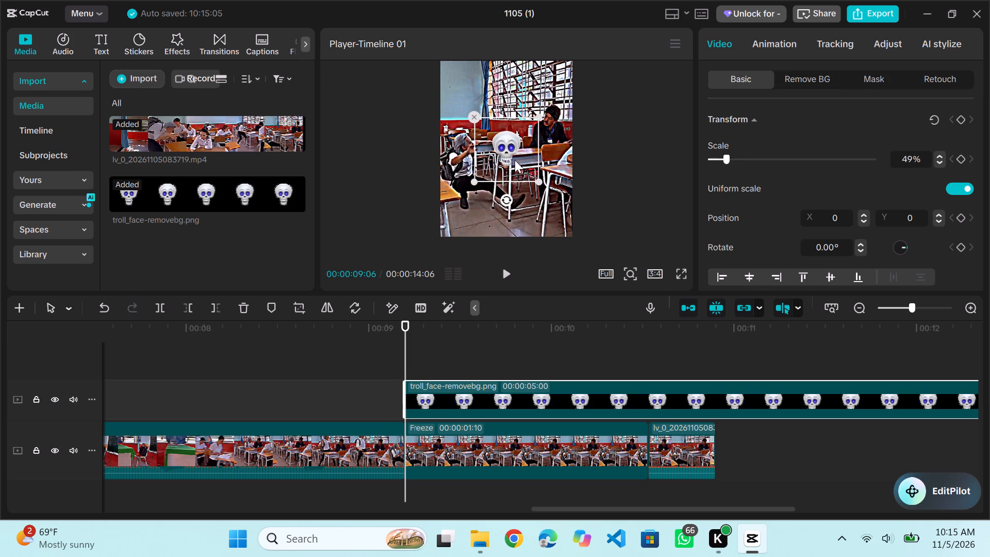
left_click_drag(514, 165, 521, 206)
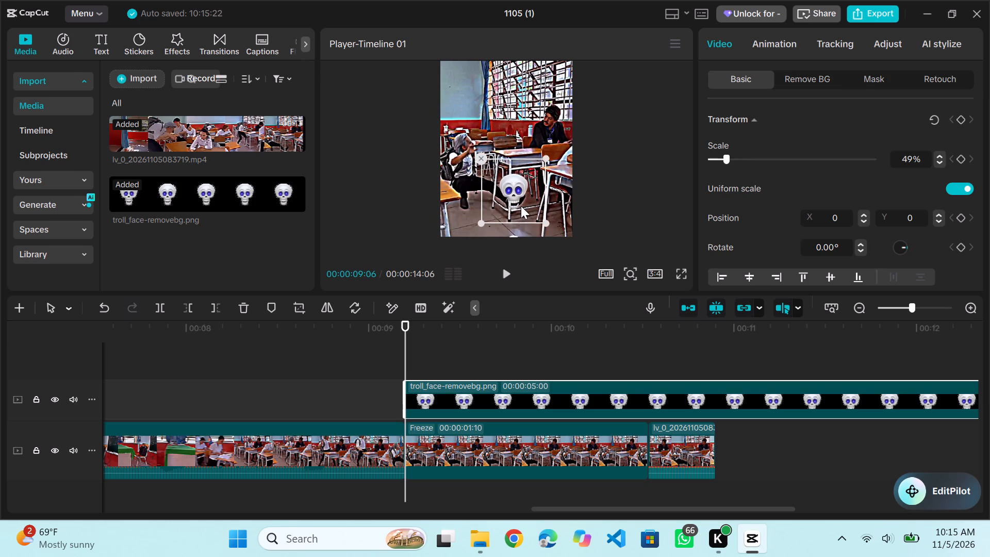
left_click_drag(521, 206, 517, 202)
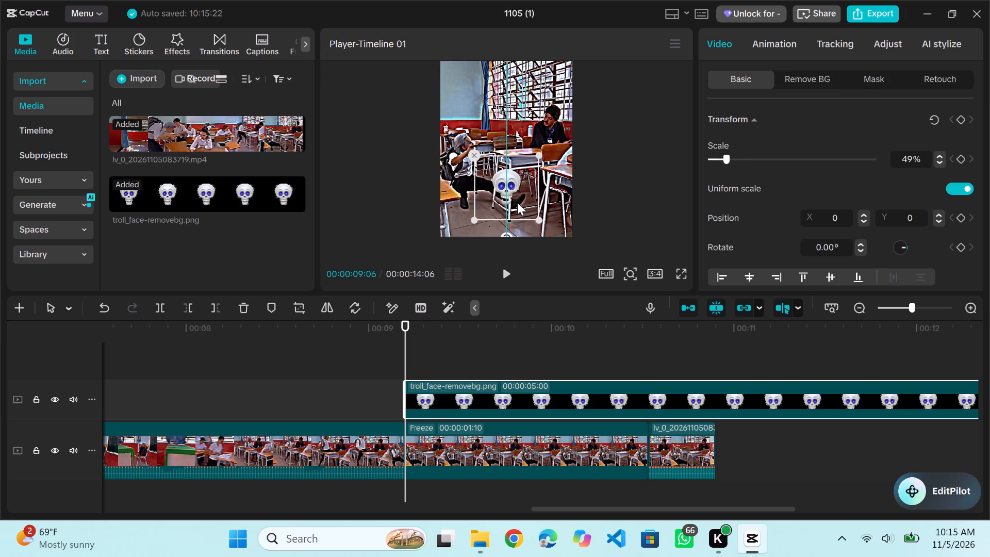
left_click_drag(517, 202, 517, 202)
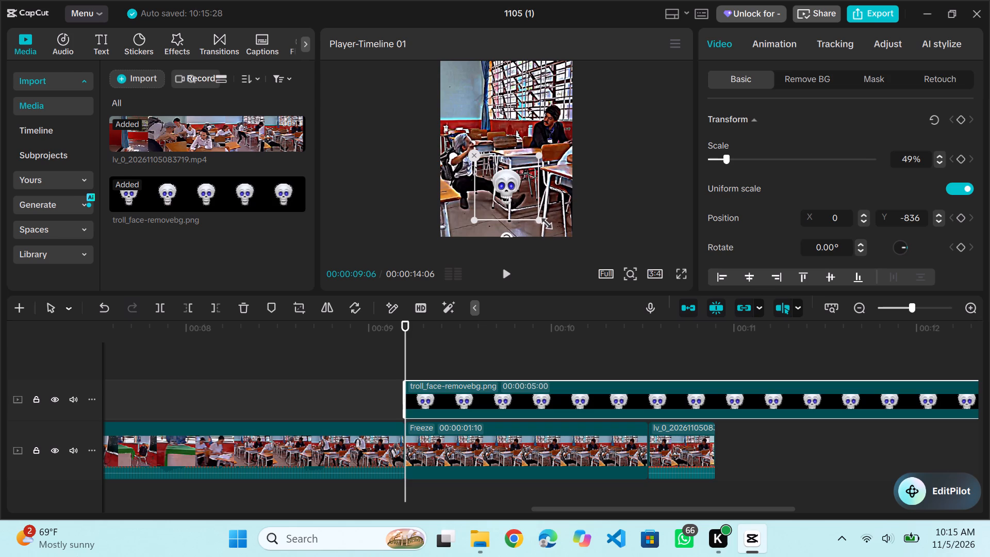
left_click_drag(538, 220, 530, 209)
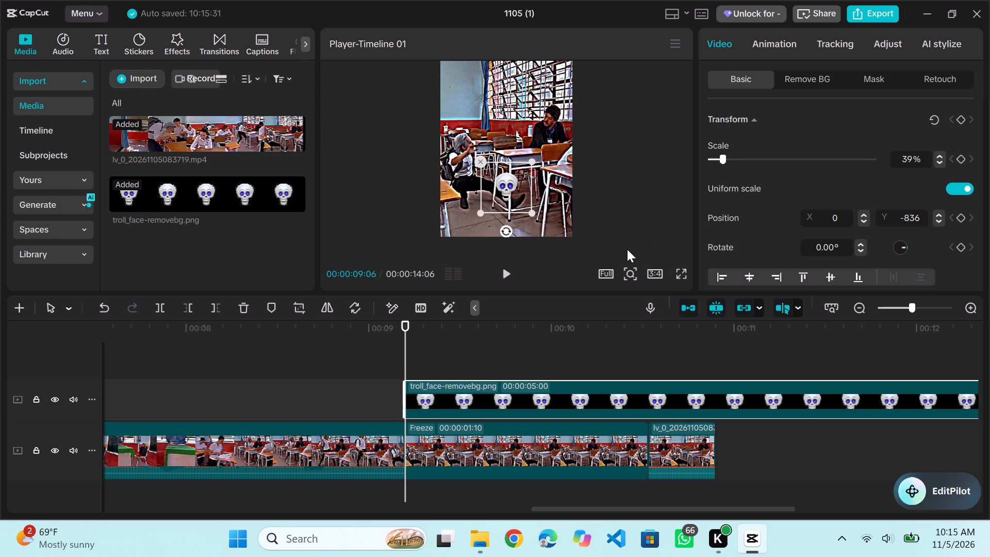
left_click(678, 266)
left_click(686, 273)
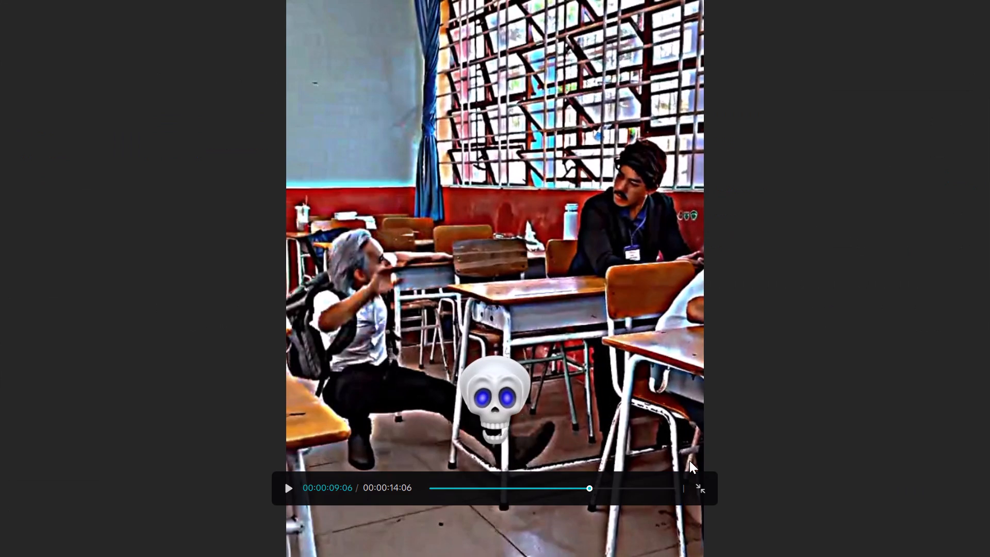
key("Escape")
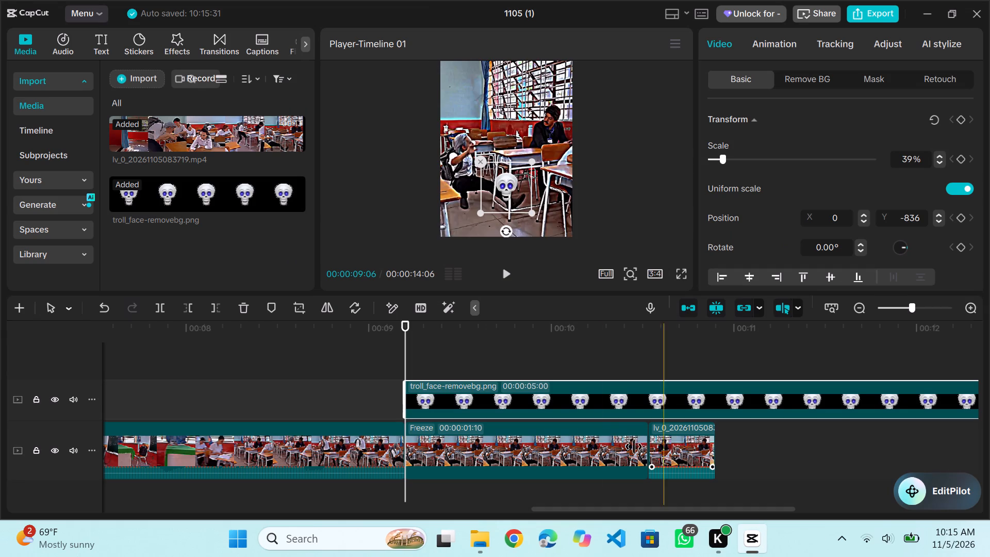
left_click_drag(522, 195, 522, 193)
Move the skull image up to position X 0, Y -735 and check its placement in a full-screen preview.
left_click_drag(522, 193, 523, 190)
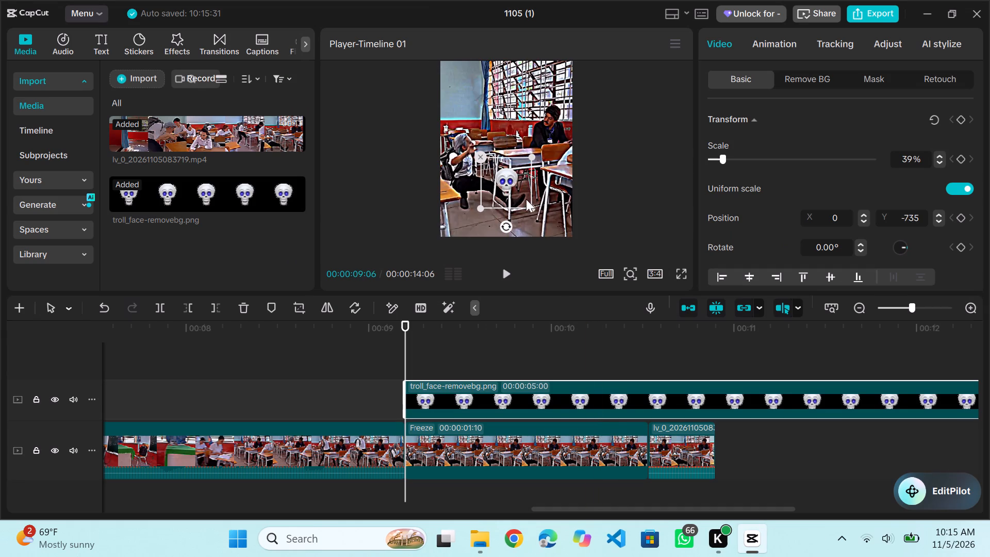
left_click(531, 203)
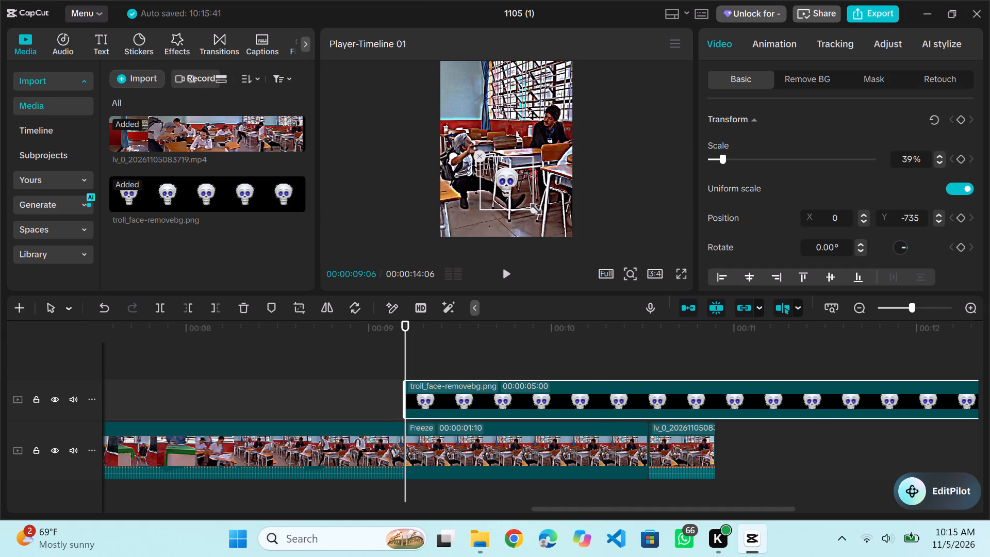
left_click(687, 269)
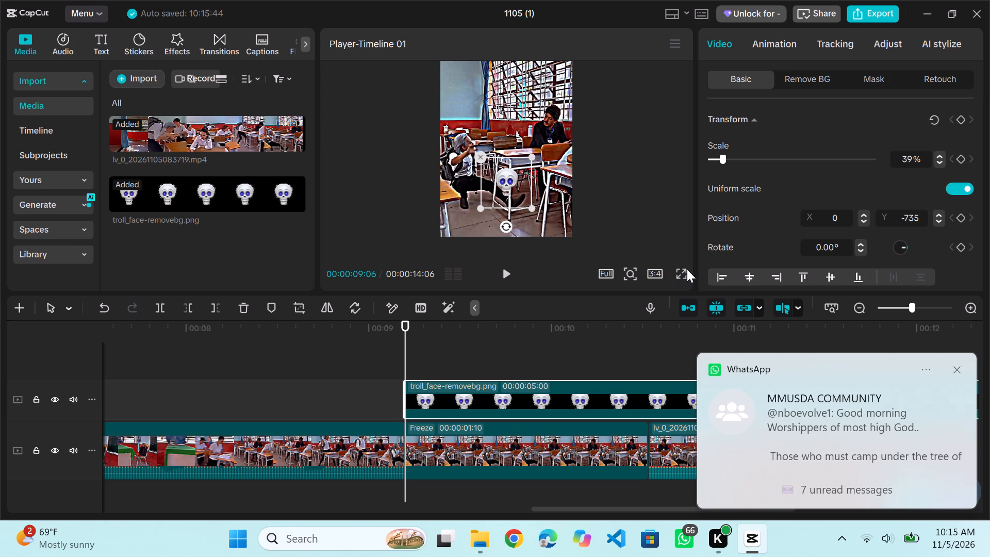
left_click(683, 272)
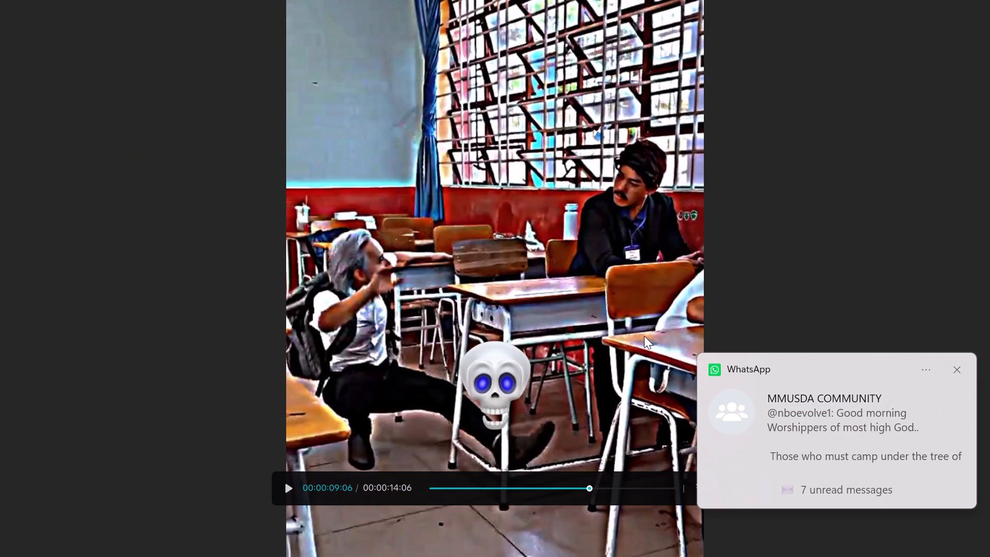
key("Escape")
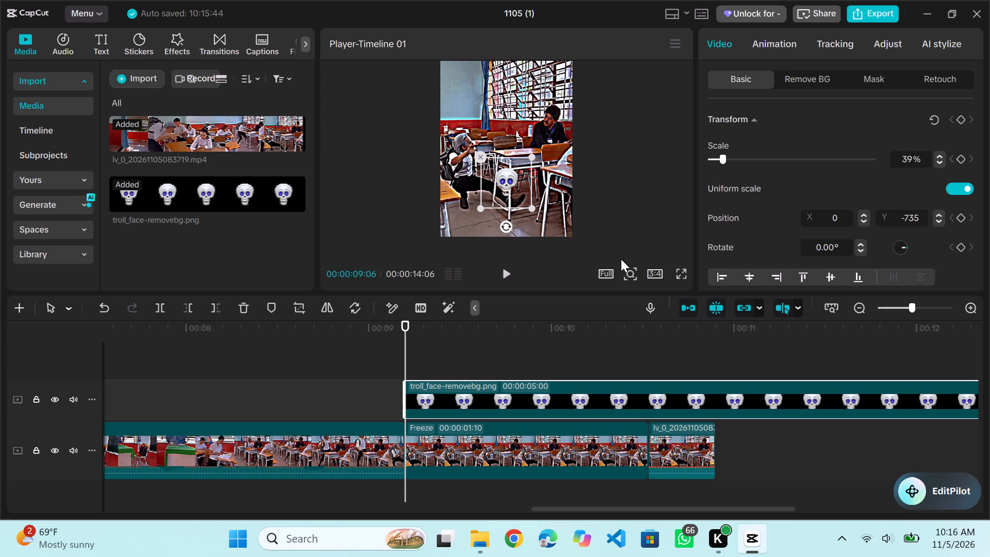
Trim off the skull clip after 00:00:10:16 so that it ends together with the freeze-frame segment.
left_click(648, 335)
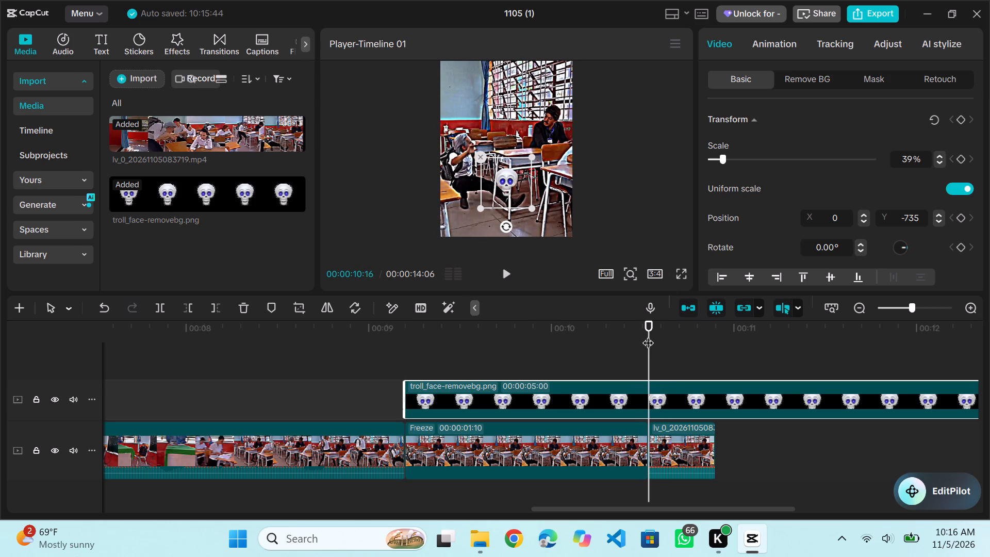
left_click(211, 307)
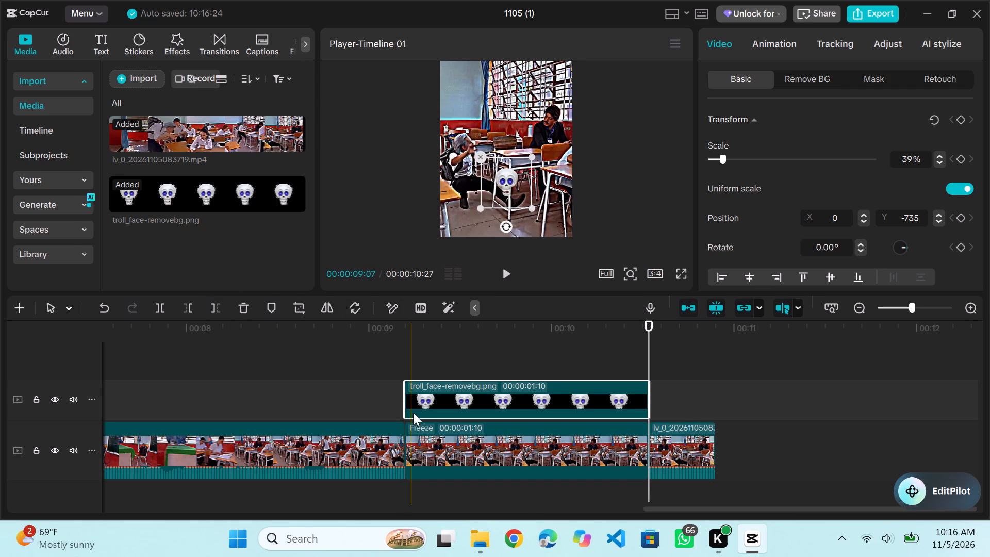
Adjust the skull clip's color at 00:00:09:06, setting Temp to 4 and Saturation to 14.
left_click(403, 352)
left_click(410, 354)
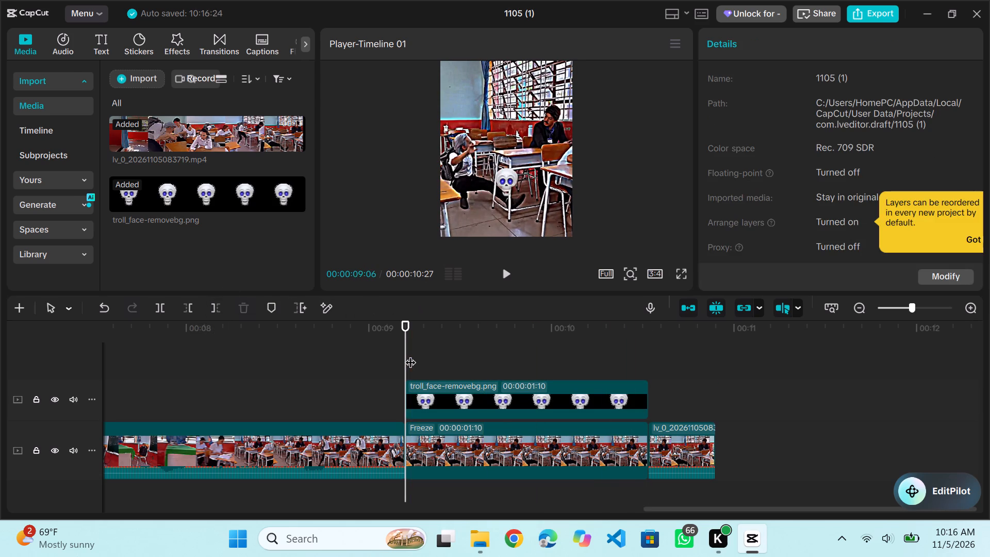
left_click(428, 393)
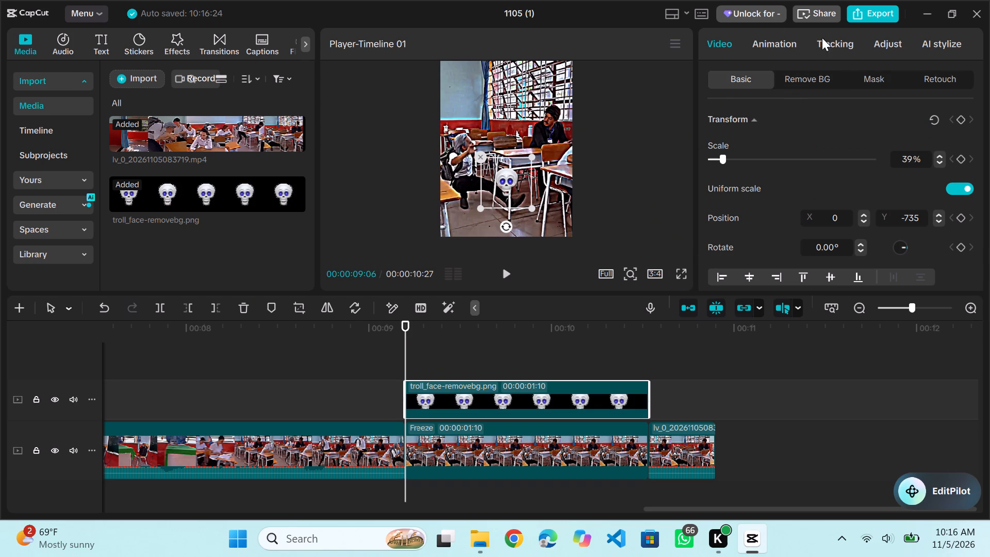
left_click(881, 39)
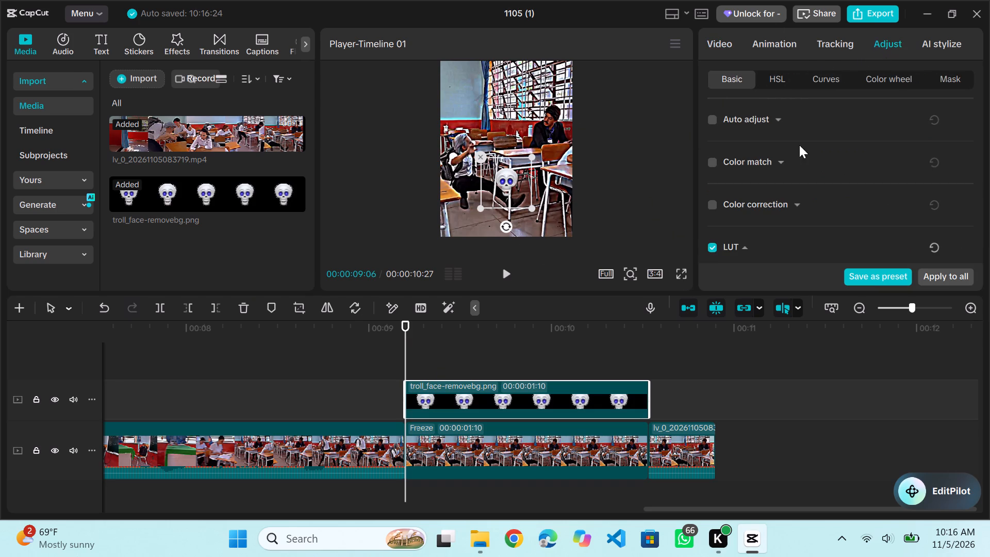
scroll(731, 167, "up", 3)
scroll(731, 167, "down", 1)
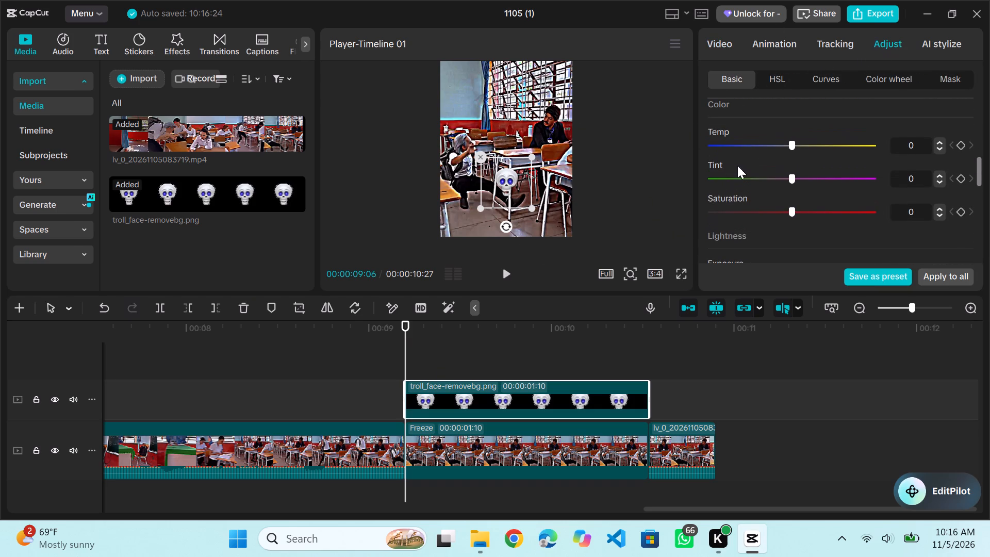
left_click_drag(790, 140, 802, 140)
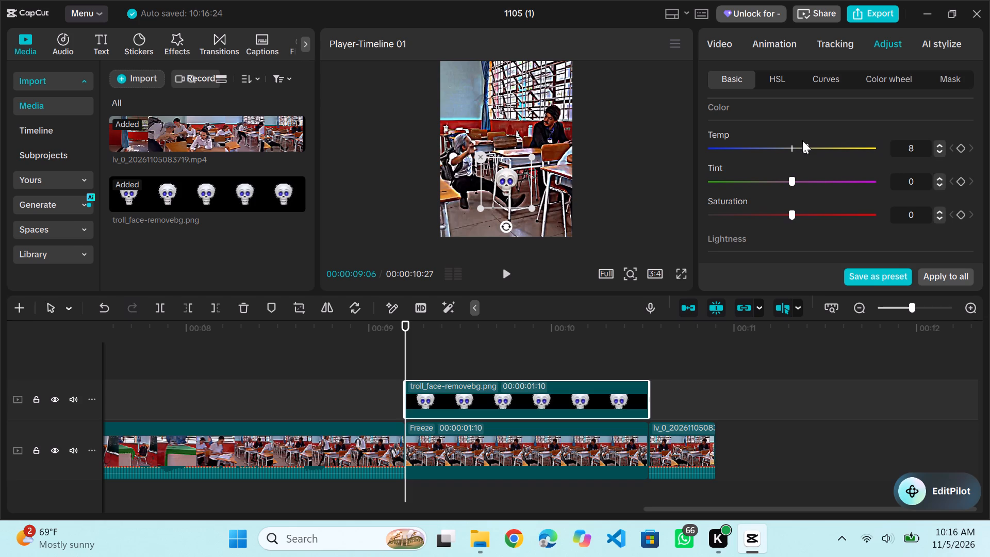
left_click_drag(802, 140, 796, 144)
left_click_drag(788, 178, 786, 187)
left_click_drag(786, 187, 785, 187)
left_click_drag(792, 215, 835, 217)
left_click_drag(835, 217, 811, 219)
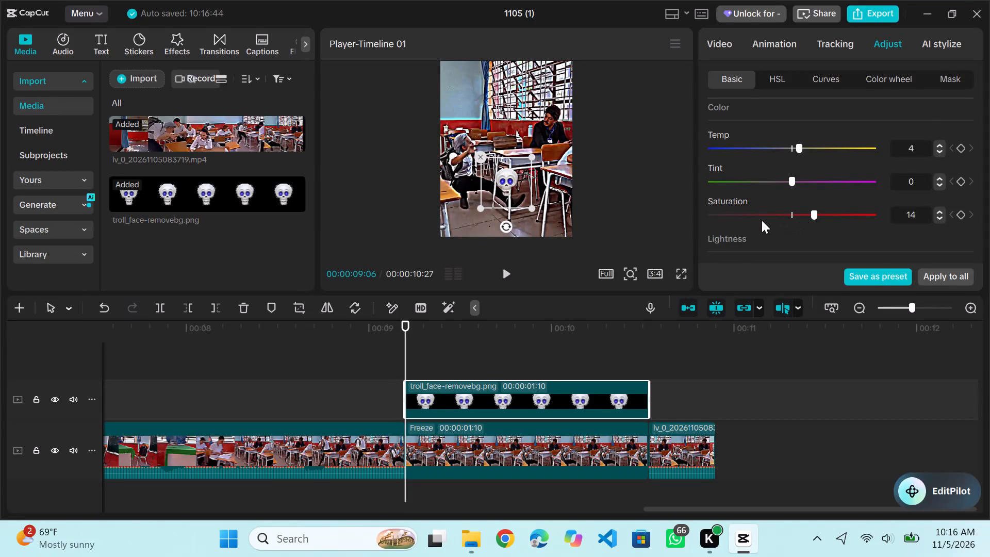
Set the skull clip's Exposure to 20, Contrast to 9, Highlight to 6 and Whites to 3, and preview it full screen.
left_click_drag(790, 198, 822, 194)
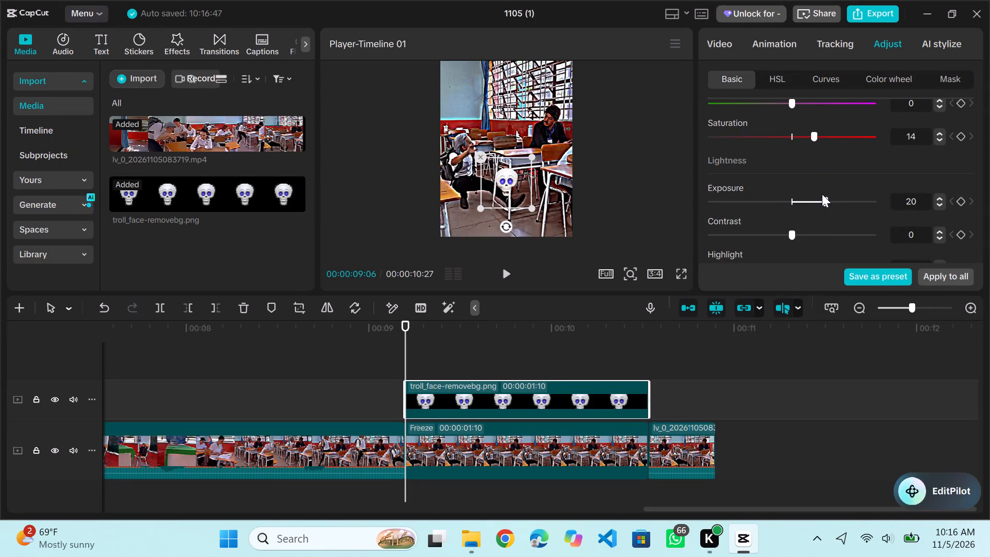
left_click_drag(822, 194, 821, 192)
left_click_drag(791, 231, 806, 230)
left_click_drag(806, 230, 803, 232)
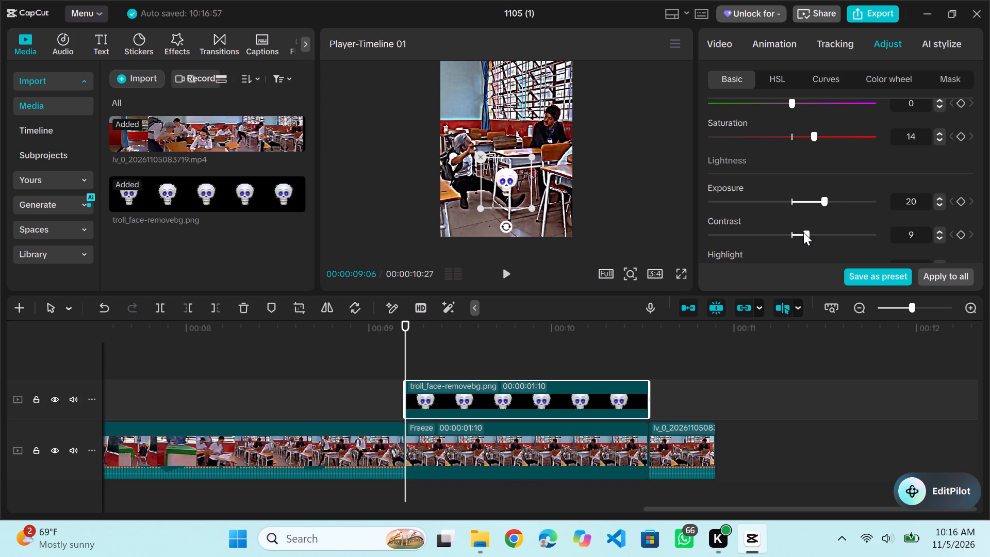
left_click_drag(791, 170, 794, 170)
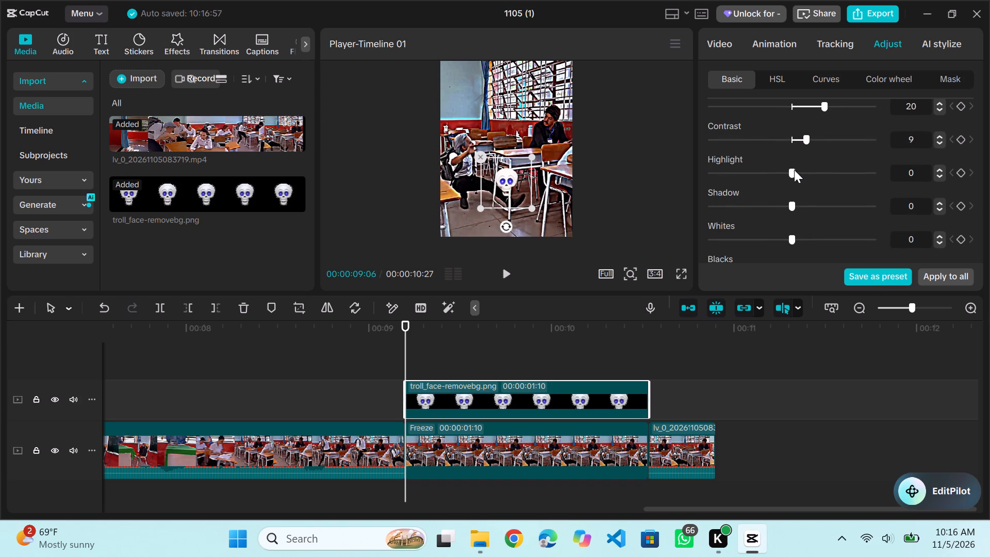
left_click_drag(794, 170, 798, 173)
left_click(792, 238)
left_click(679, 271)
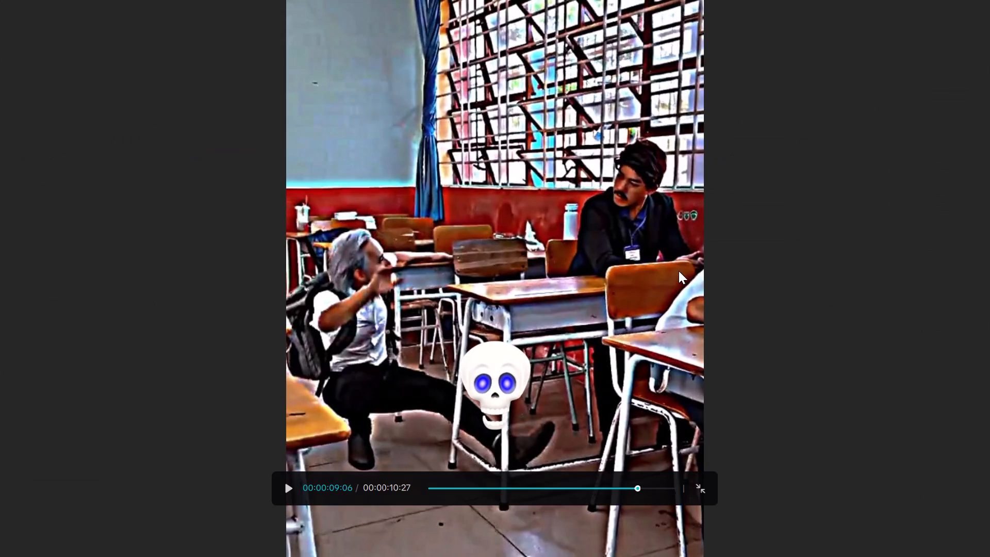
Set the skull clip's Blacks to -8 and Whites to 5, and check the result in a full-screen preview.
key("grave")
key("Escape")
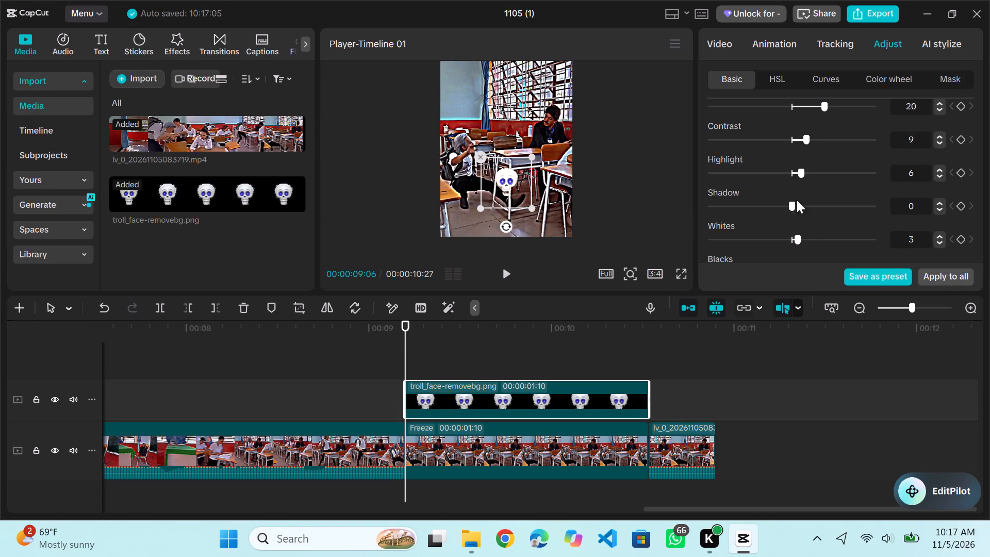
scroll(796, 240, "down", 1)
left_click_drag(790, 238, 774, 238)
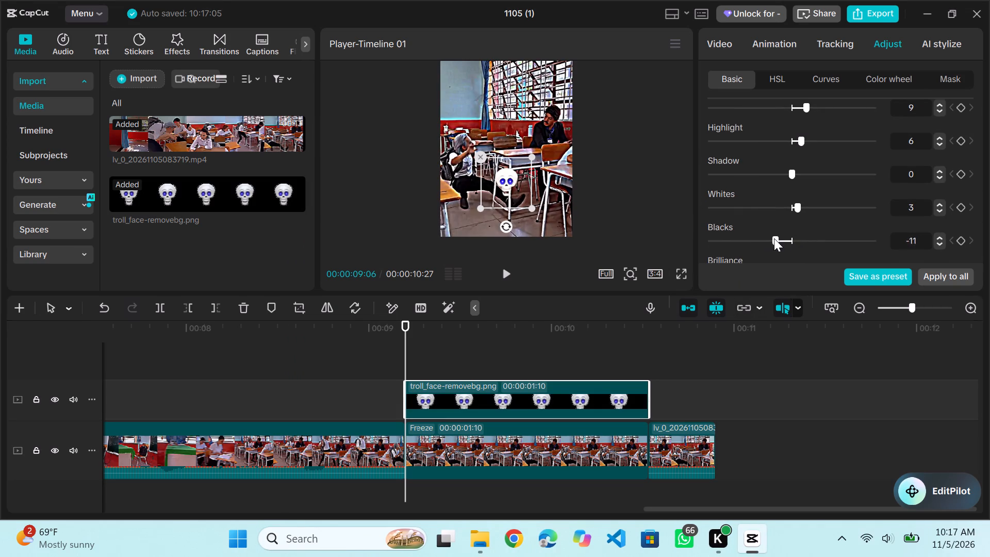
left_click_drag(774, 238, 775, 239)
left_click(798, 203)
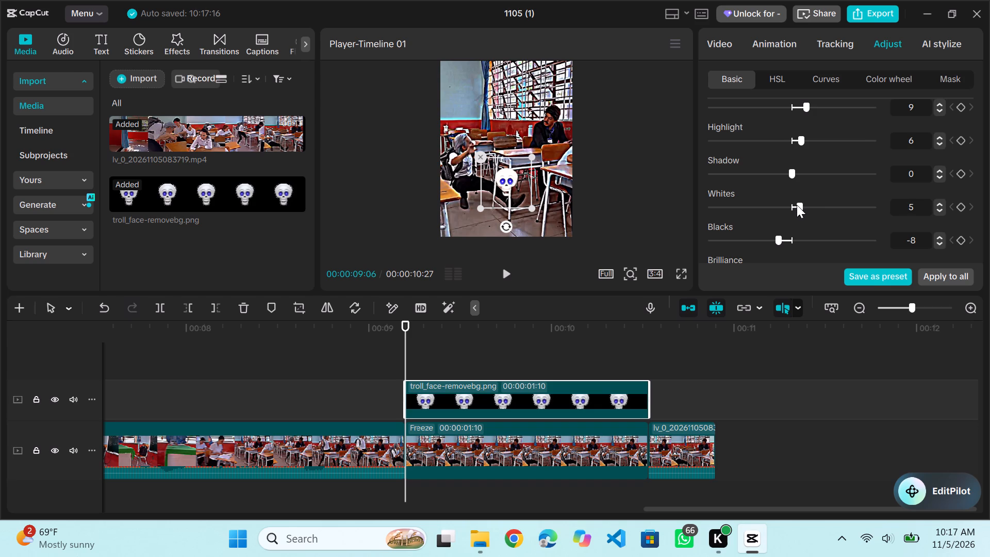
scroll(740, 206, "down", 1)
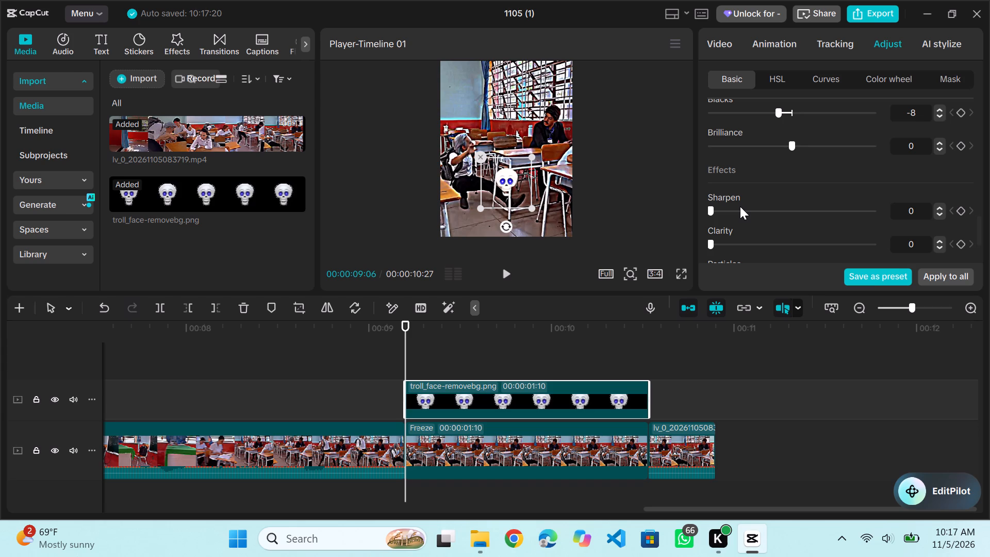
left_click(685, 274)
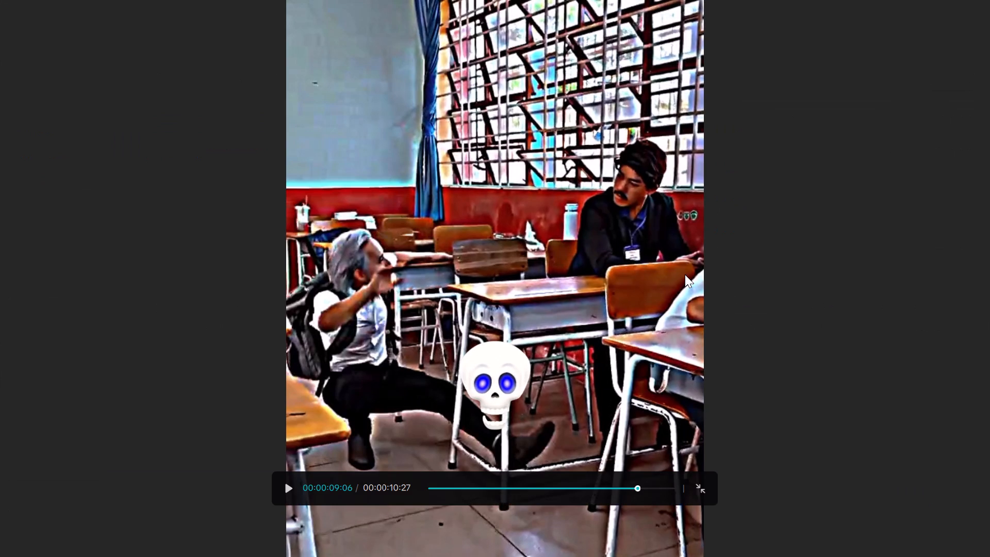
key("Escape")
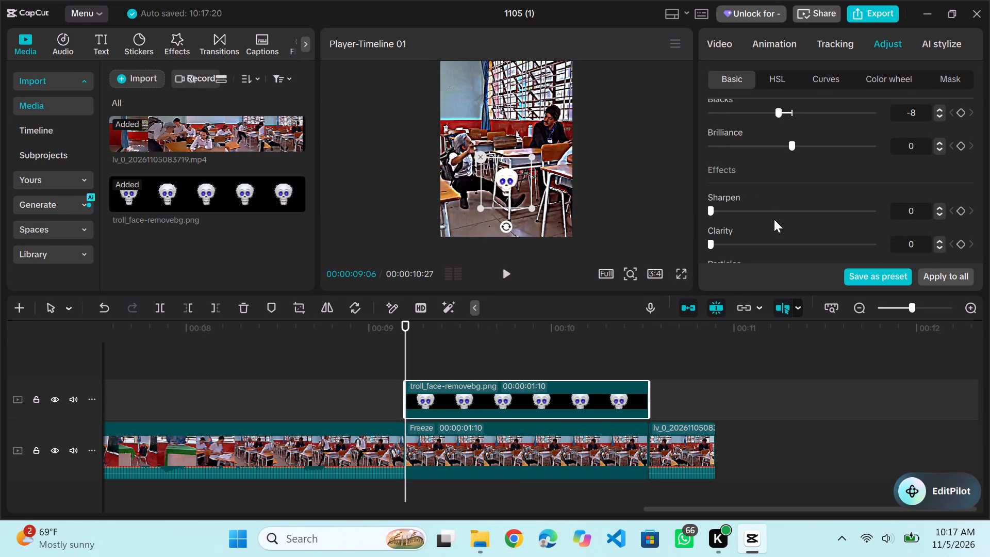
Enlarge the skull slightly over the freeze frame, comparing its look in full-screen preview before and after.
scroll(774, 219, "down", 2)
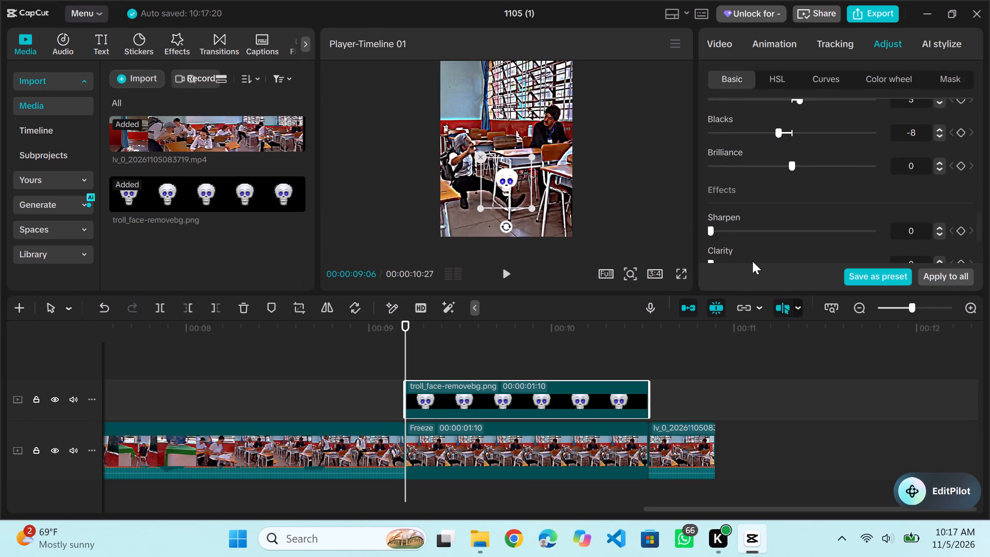
scroll(752, 261, "down", 1)
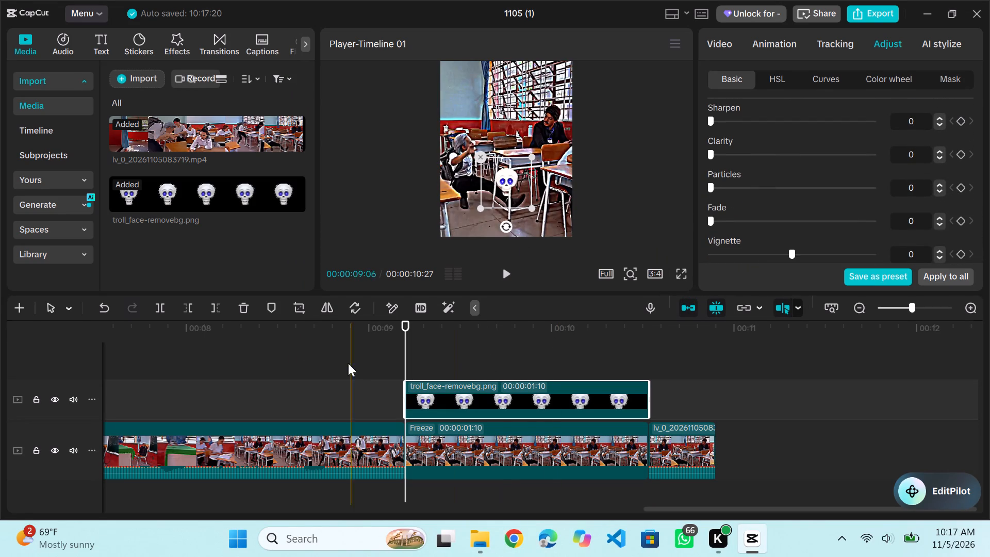
left_click(685, 274)
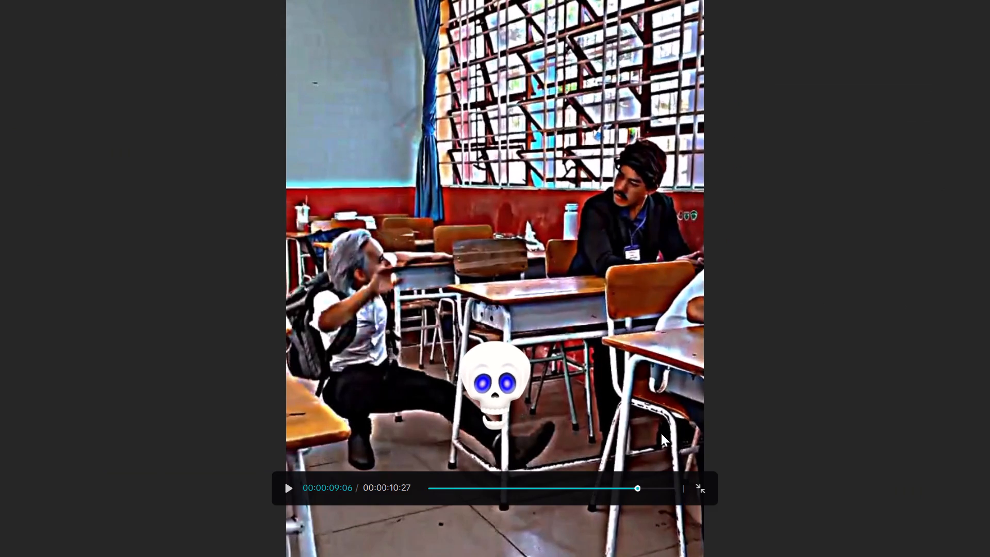
key("Escape")
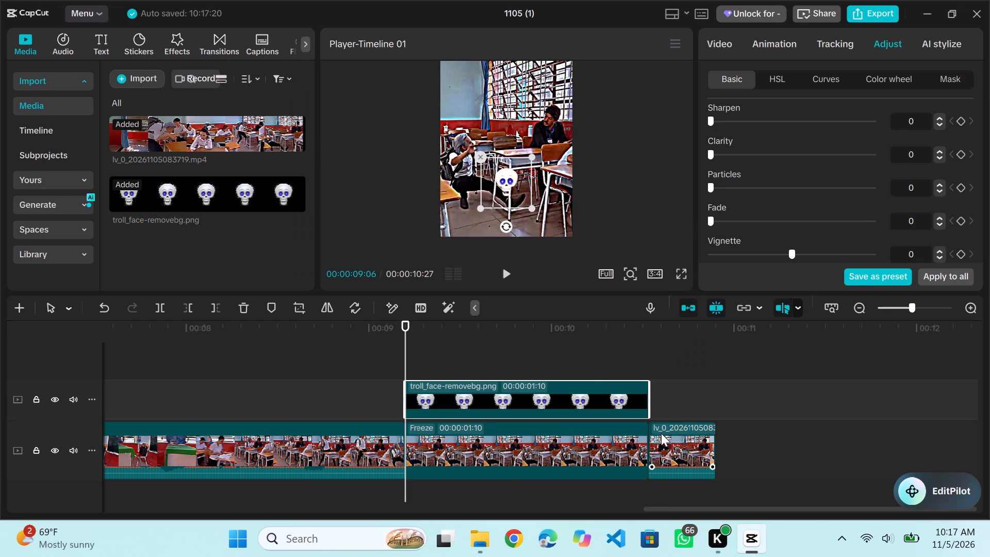
left_click(531, 158)
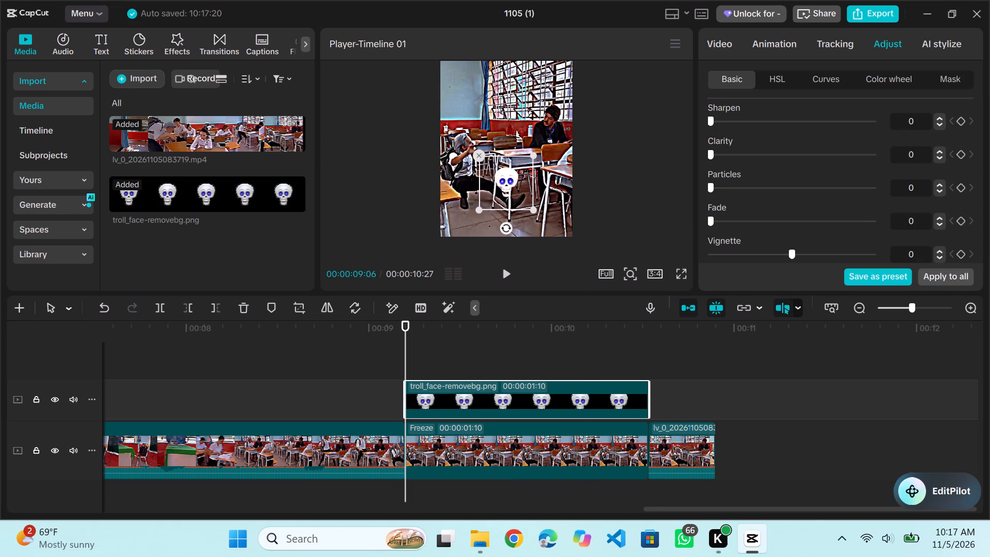
left_click(678, 277)
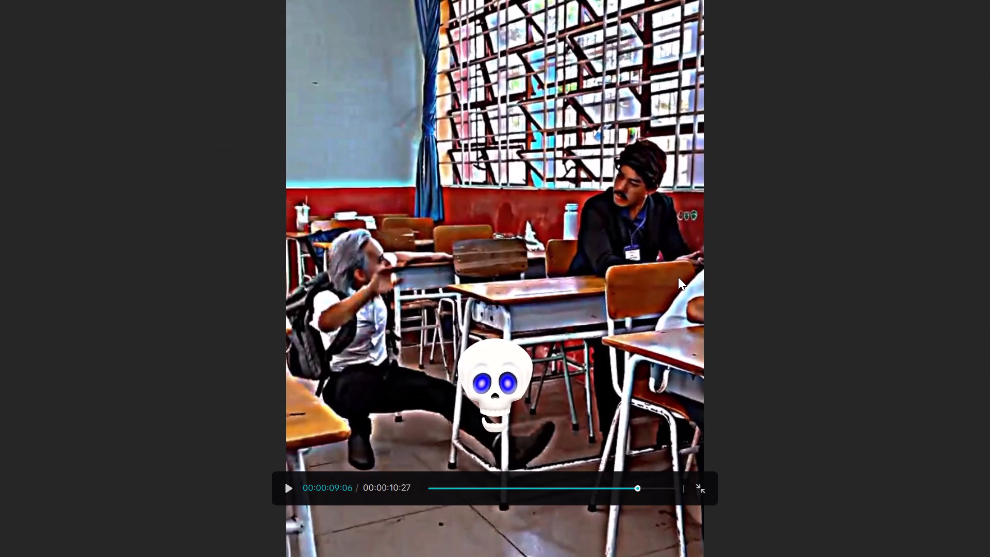
key("Escape")
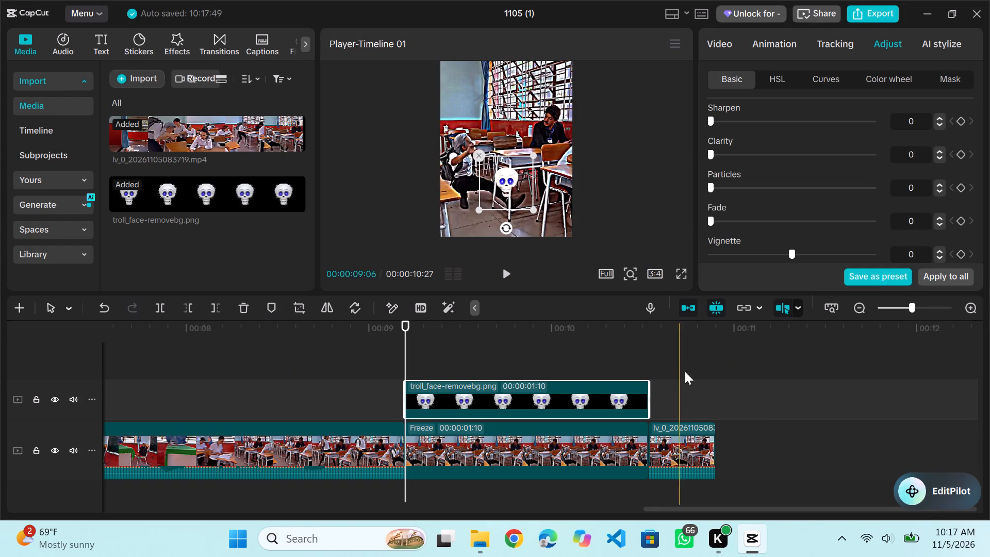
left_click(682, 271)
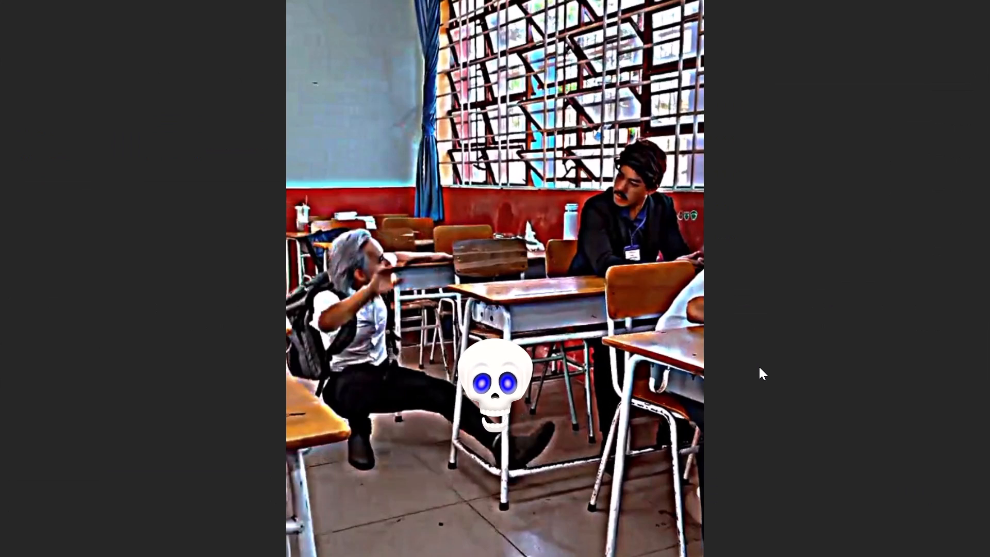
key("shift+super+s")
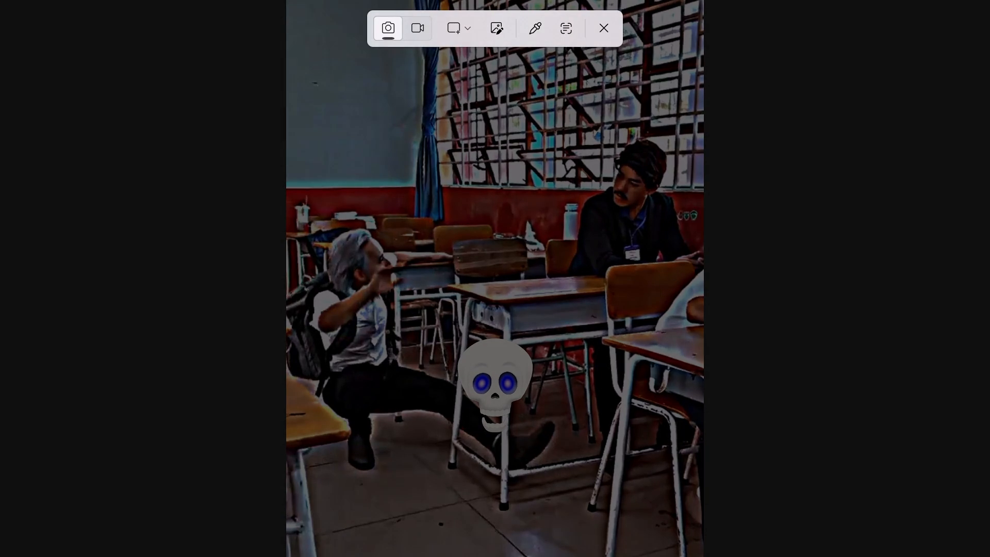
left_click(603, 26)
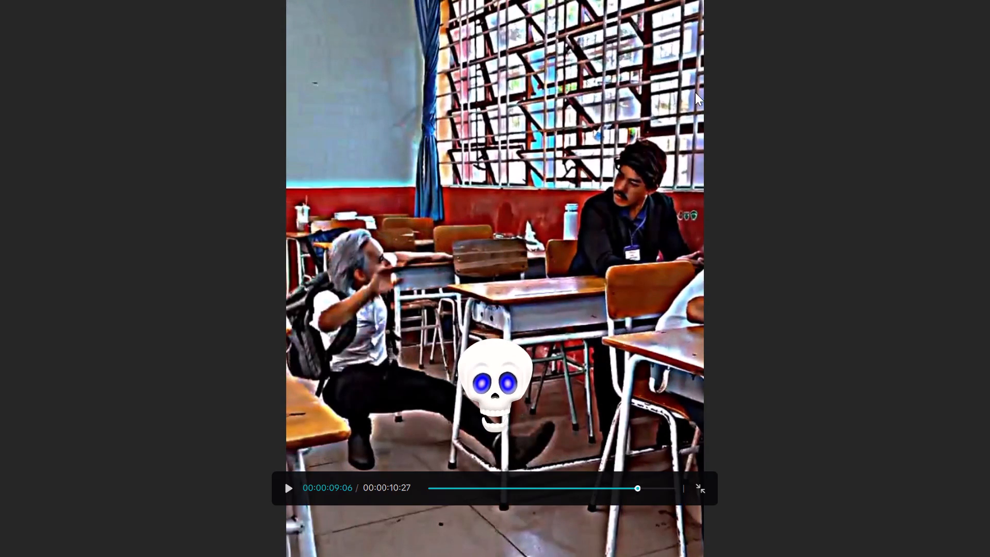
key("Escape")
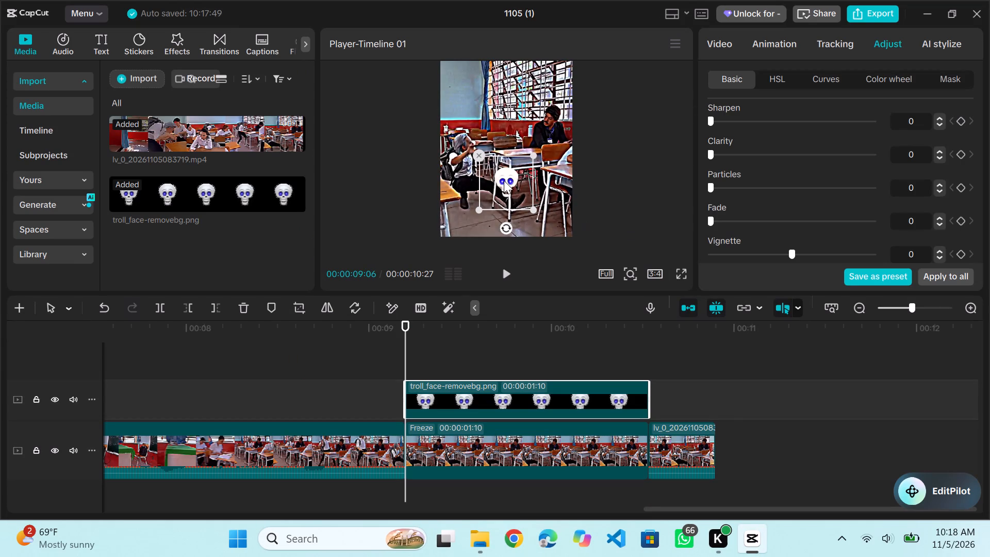
Move the skull slightly upward over the freeze frame, keeping it horizontally centered.
left_click_drag(503, 178, 496, 178)
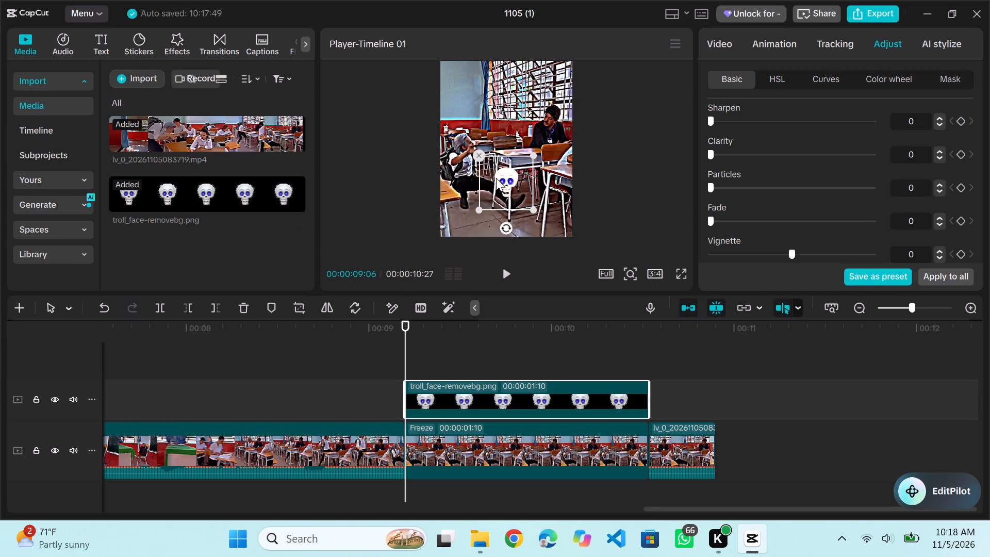
left_click_drag(496, 178, 496, 178)
left_click(505, 185)
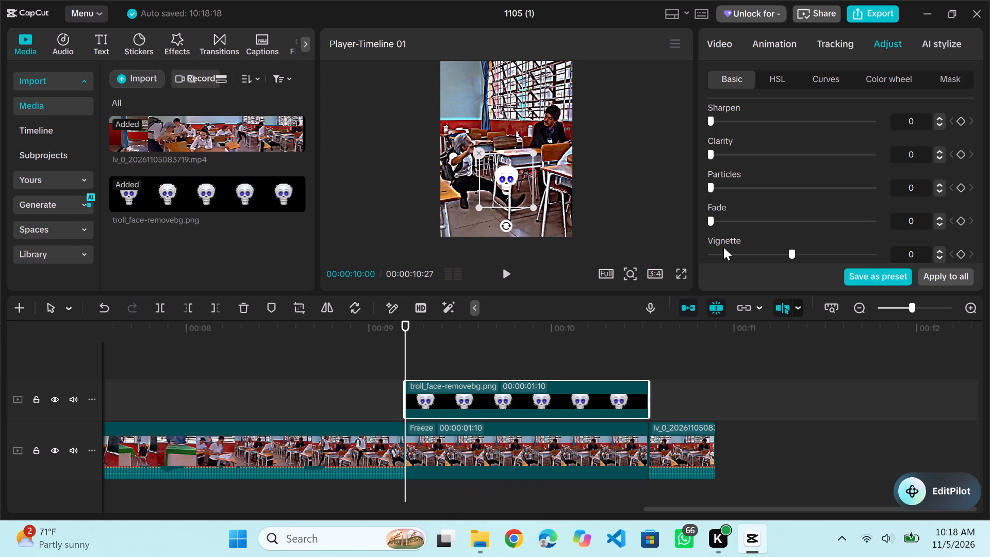
Capture a screenshot of the whole 3:4 frame with the skull from the full-screen preview at 00:00:09:06.
left_click(681, 275)
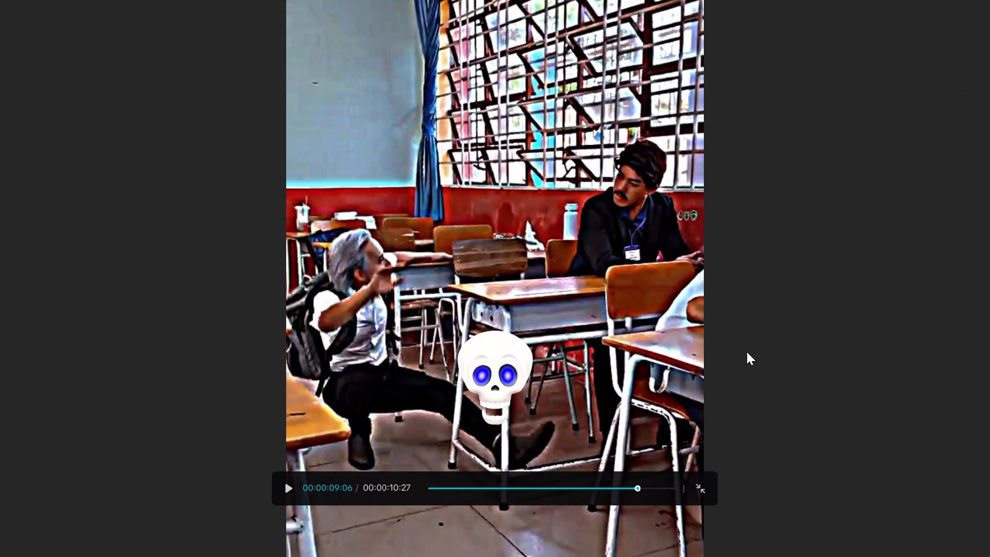
key("shift+super+s")
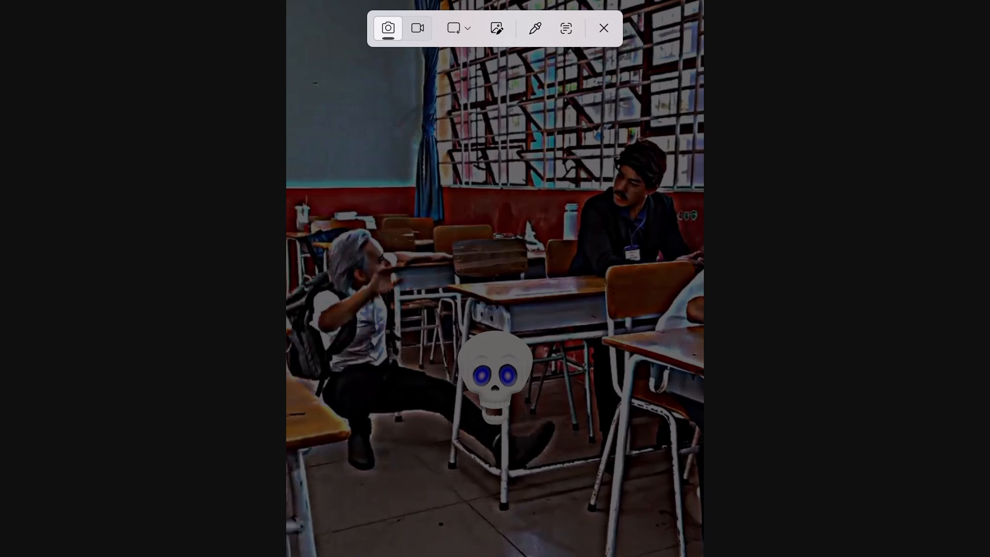
left_click_drag(286, 0, 337, 89)
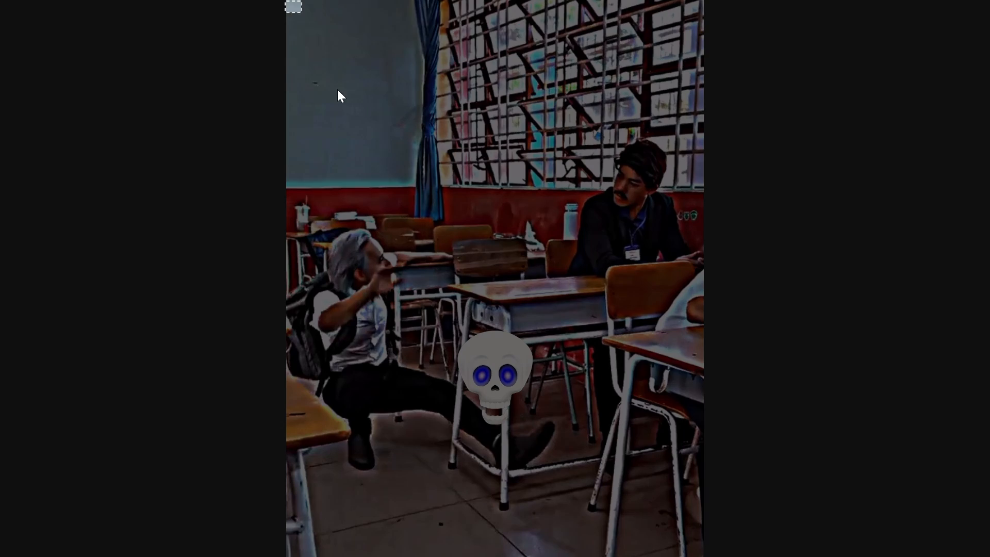
left_click_drag(337, 89, 675, 505)
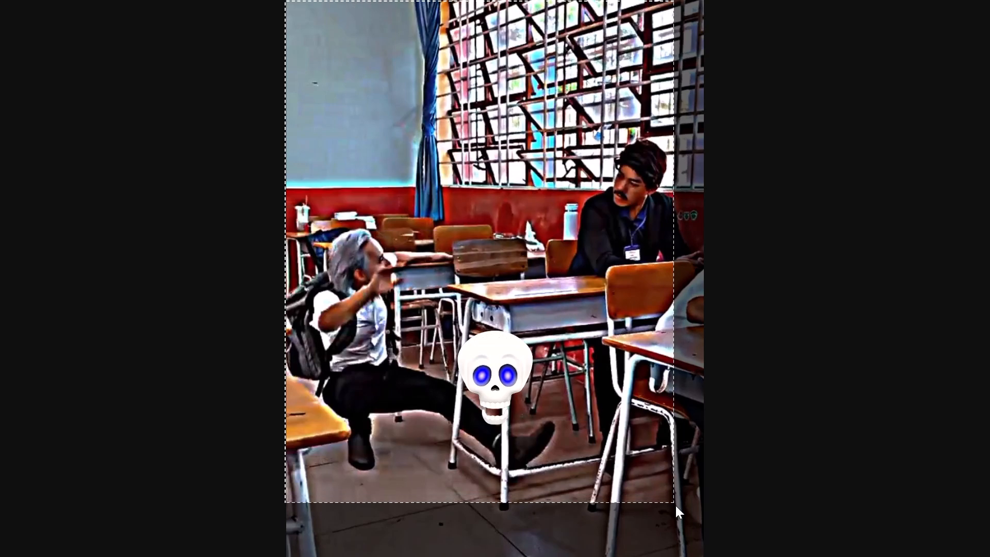
left_click_drag(675, 505, 706, 556)
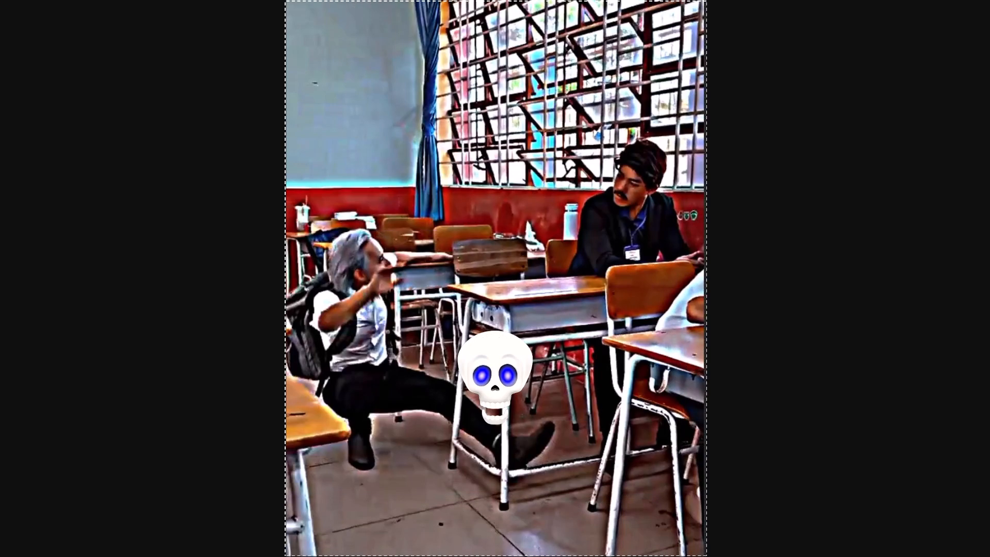
left_click_drag(706, 556, 704, 556)
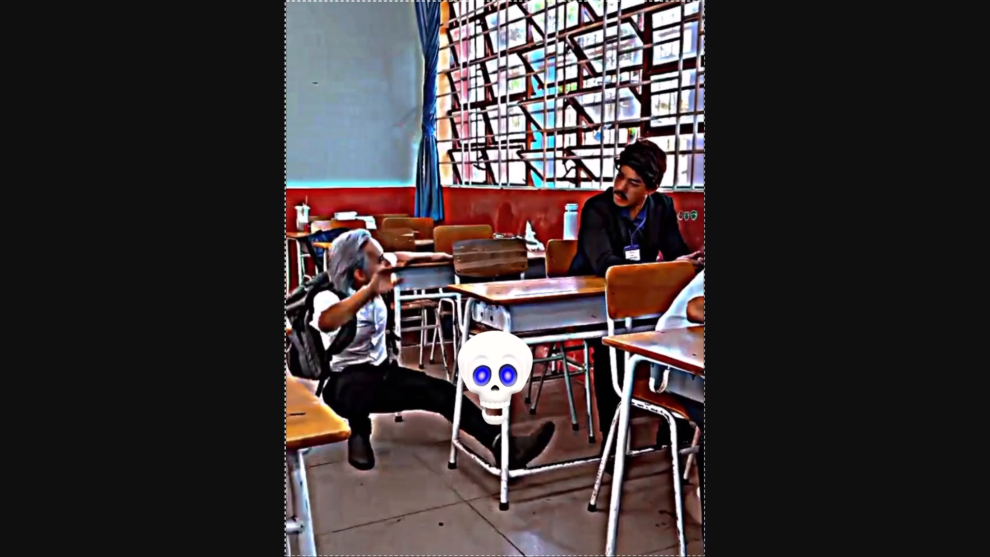
left_click_drag(704, 556, 703, 556)
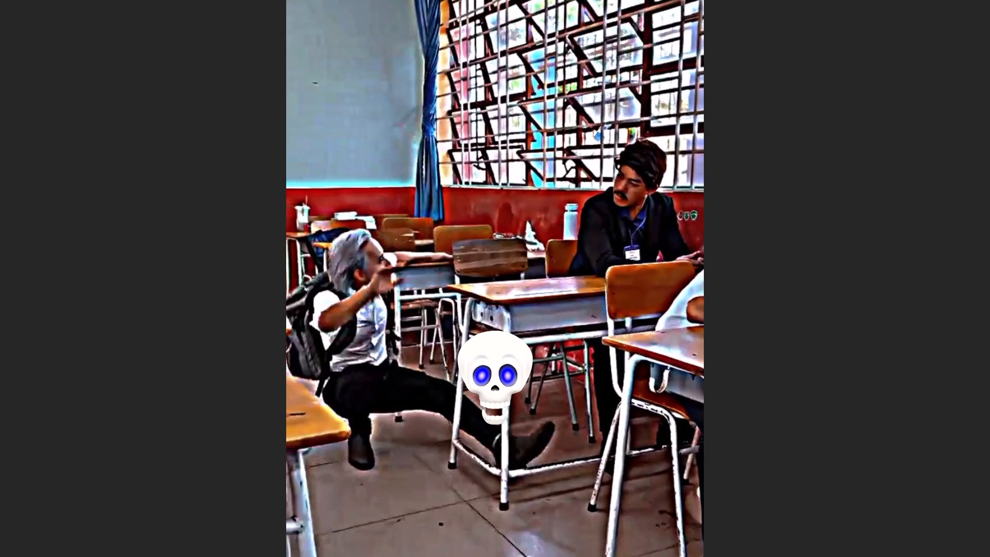
key("Escape")
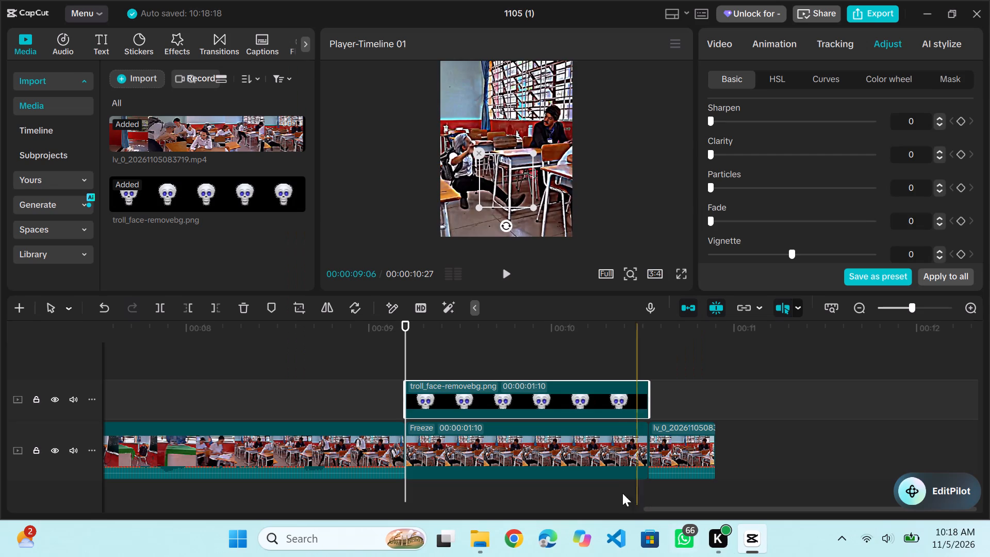
left_click(481, 527)
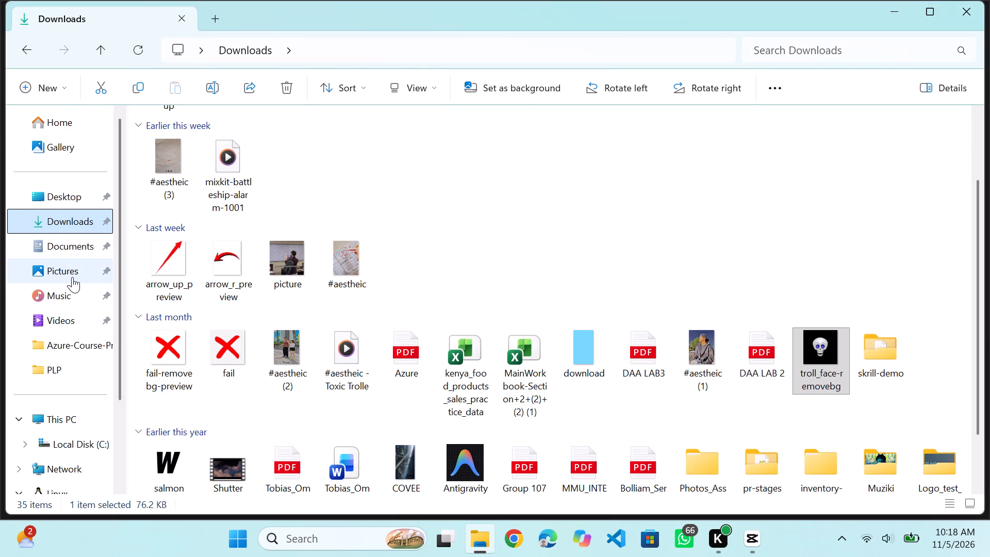
left_click(71, 273)
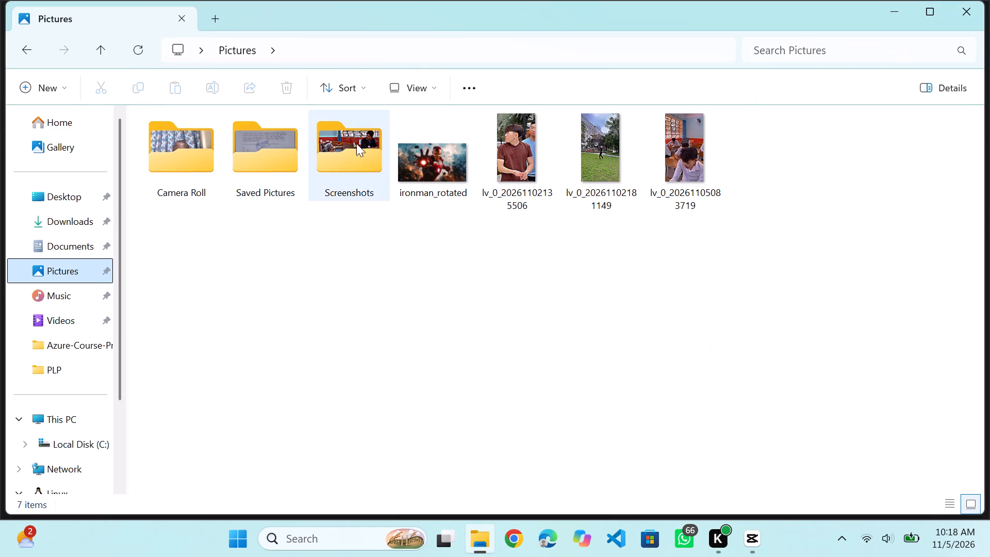
double_click(365, 160)
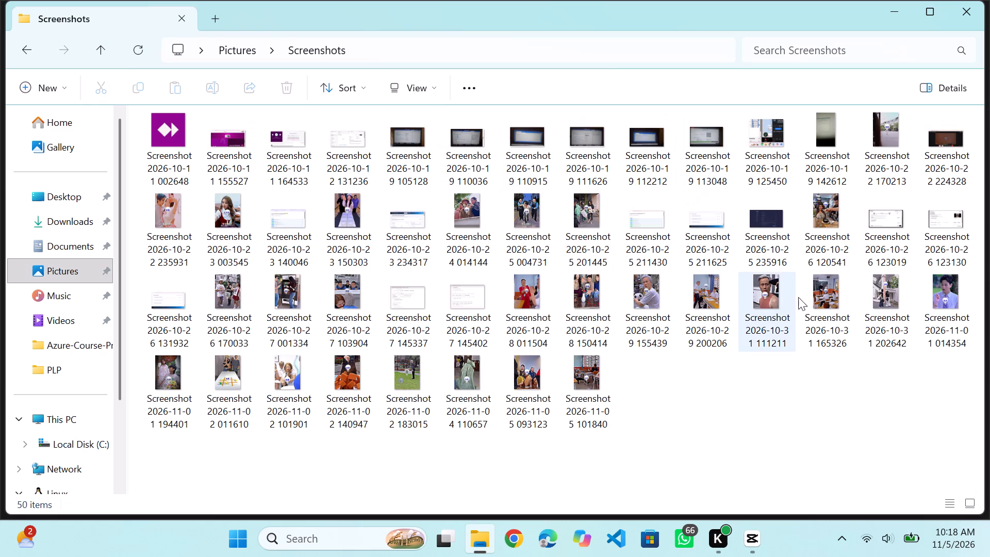
left_click_drag(581, 380, 737, 492)
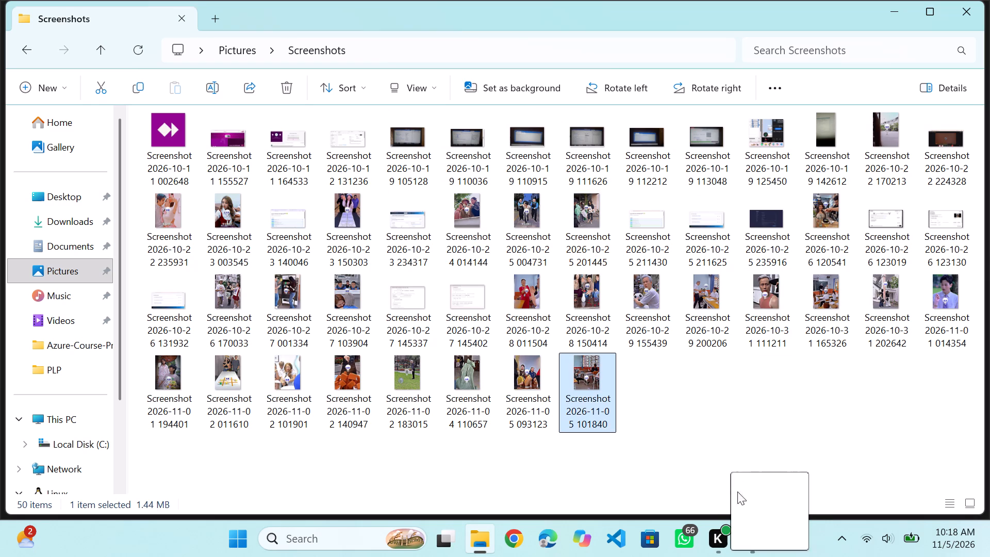
left_click_drag(737, 492, 408, 344)
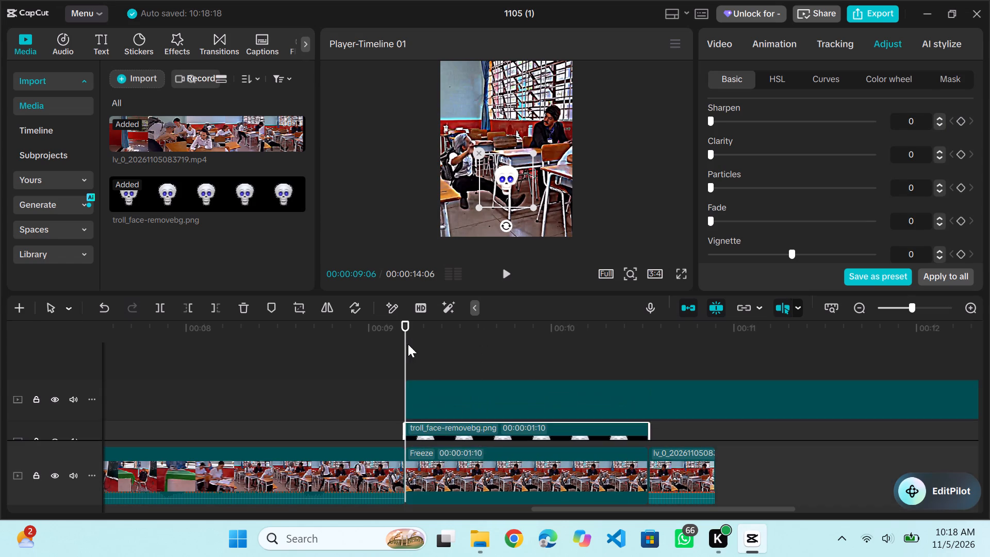
Move the troll-face skull clip onto the track above the screenshot clip, keeping its start at 00:00:09:06.
left_click_drag(588, 435, 587, 389)
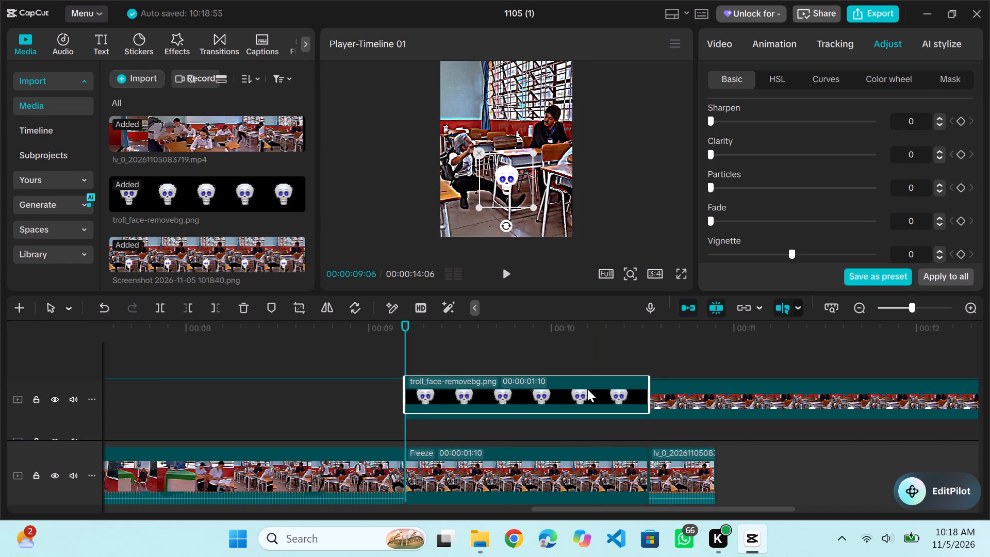
scroll(587, 389, "down", 1)
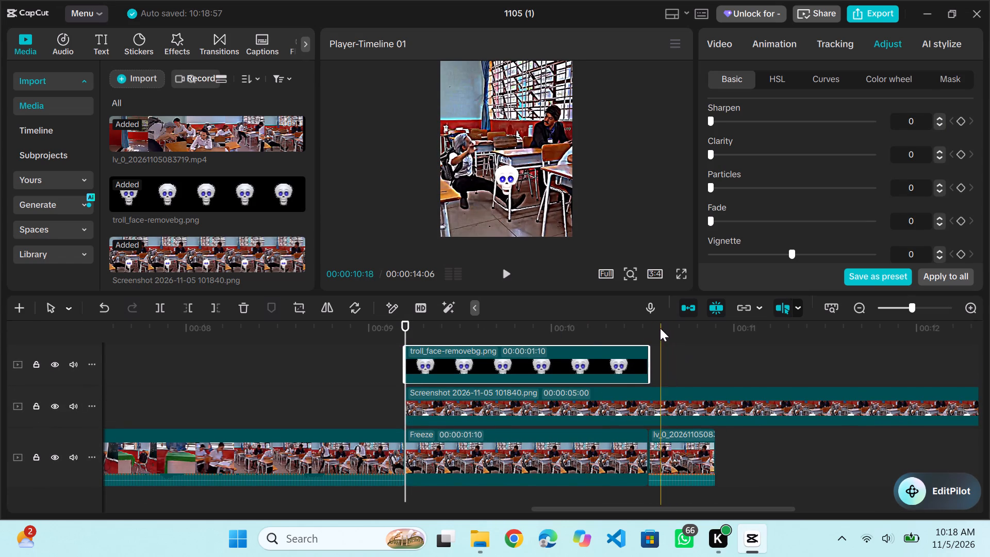
Trim off the screenshot clip after 00:00:10:16 so it ends together with the skull and freeze-frame clips.
left_click(647, 325)
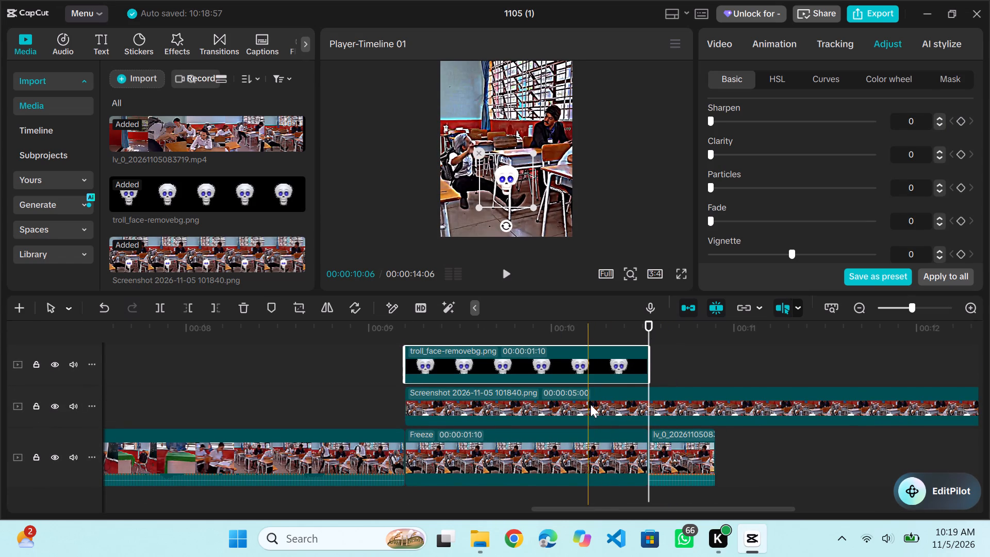
left_click(590, 404)
left_click(214, 310)
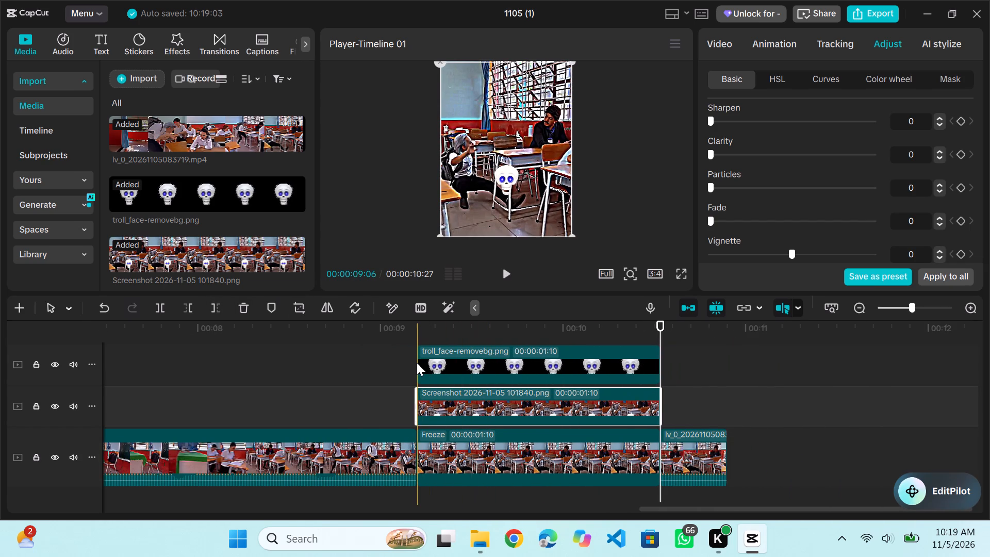
Switch to File Explorer and open the Downloads folder.
left_click(477, 543)
left_click(75, 221)
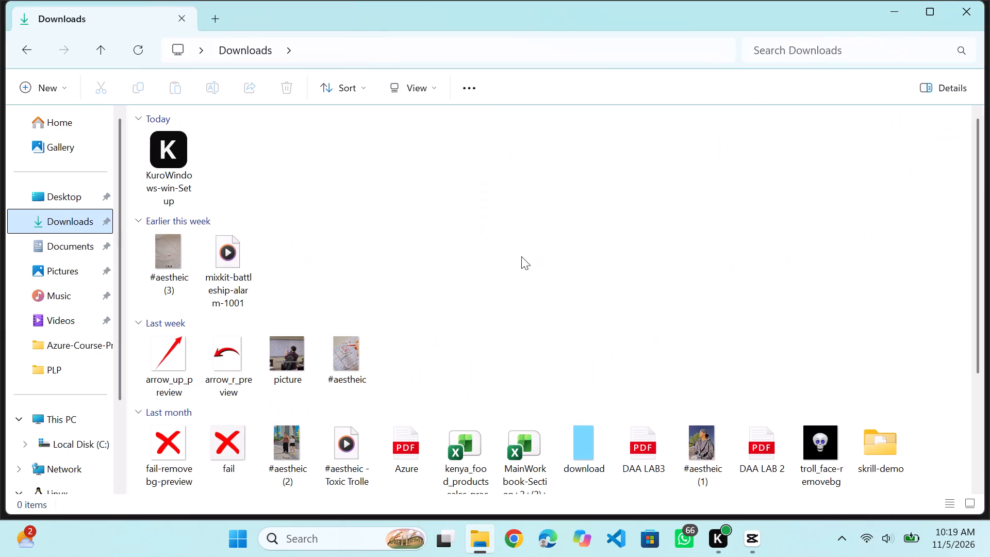
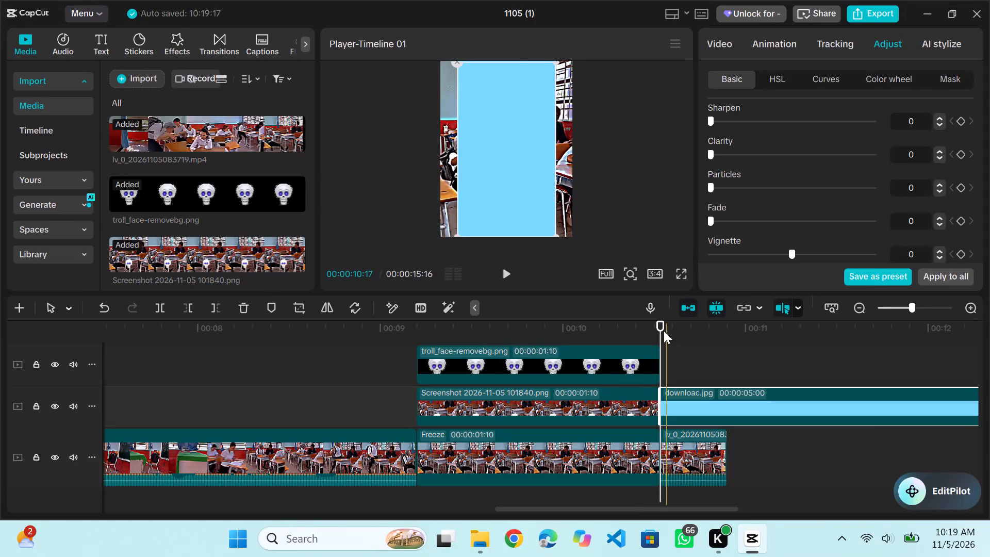
Trim off the download.jpg clip after 00:00:11:15.
left_click(837, 334)
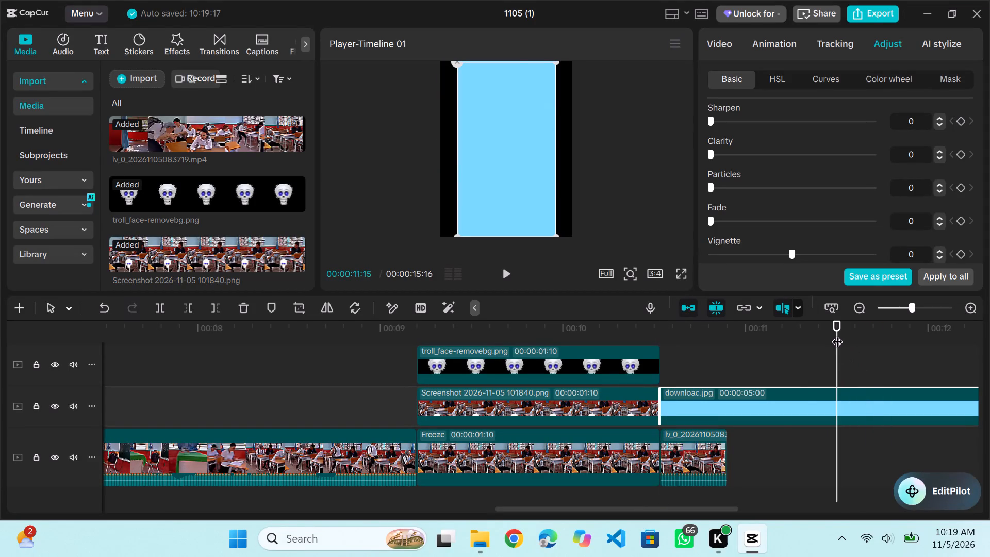
left_click(214, 311)
Move the download.jpg clip onto a new track above the troll-face skull clip, starting at 00:00:09:06.
left_click_drag(734, 406, 670, 375)
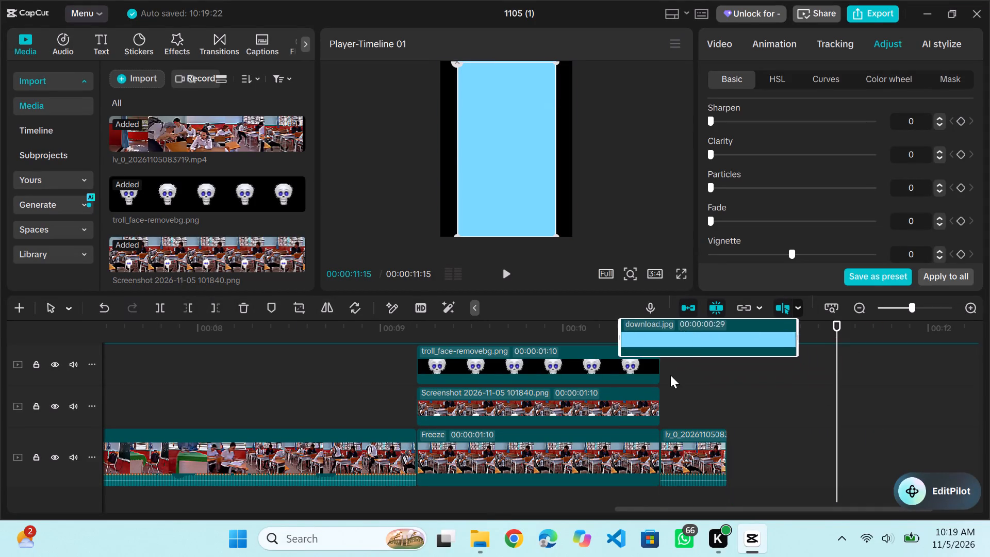
left_click_drag(670, 375, 487, 363)
scroll(593, 385, "up", 1)
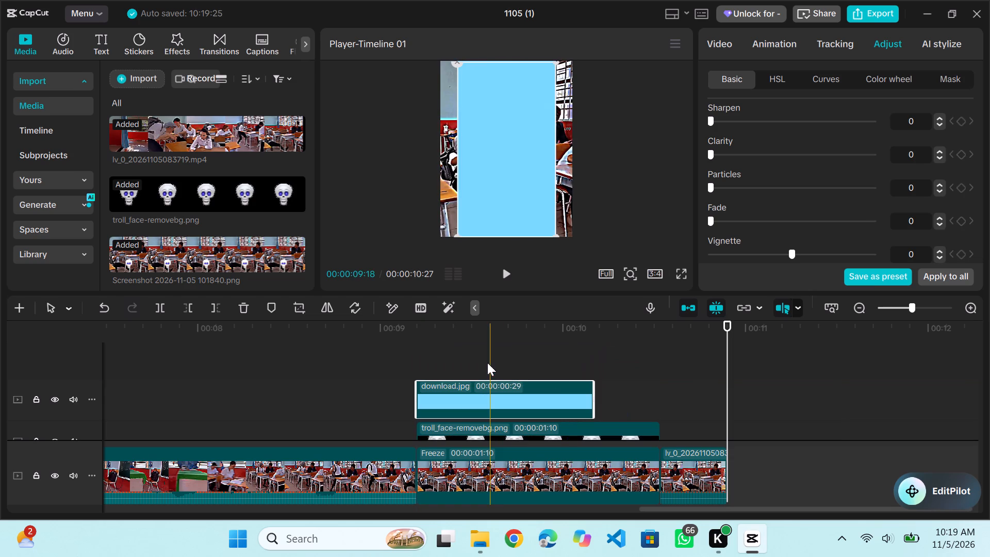
Extend the end of the download.jpg clip so it finishes together with the skull and freeze-frame clips.
left_click_drag(593, 395, 608, 392)
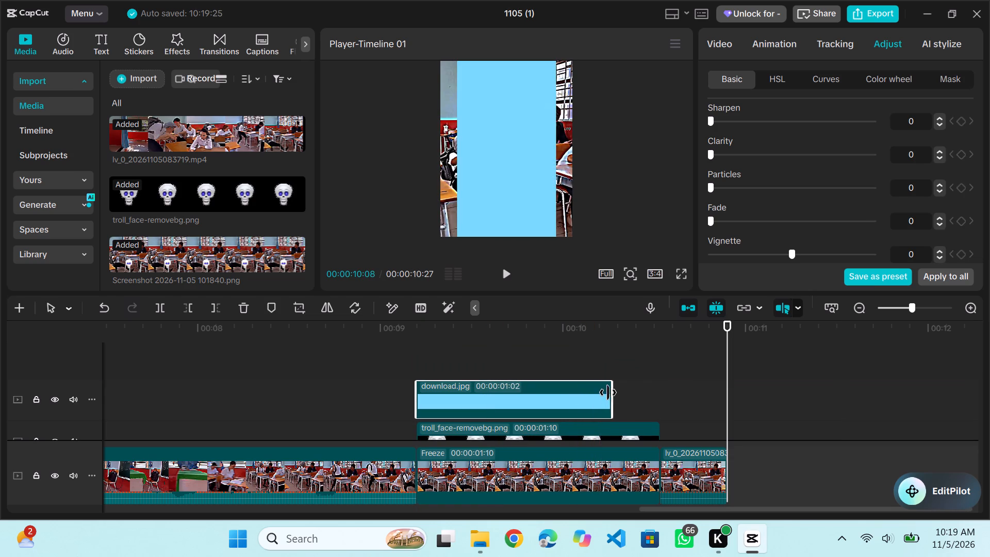
left_click_drag(608, 392, 655, 402)
Add Channel_Cover_page from Downloads > Photos_Assets > Content_Creation in File Explorer to the CapCut timeline above the main video, starting at 00:00:00:00.
scroll(616, 399, "right", 1)
scroll(499, 381, "right", 2)
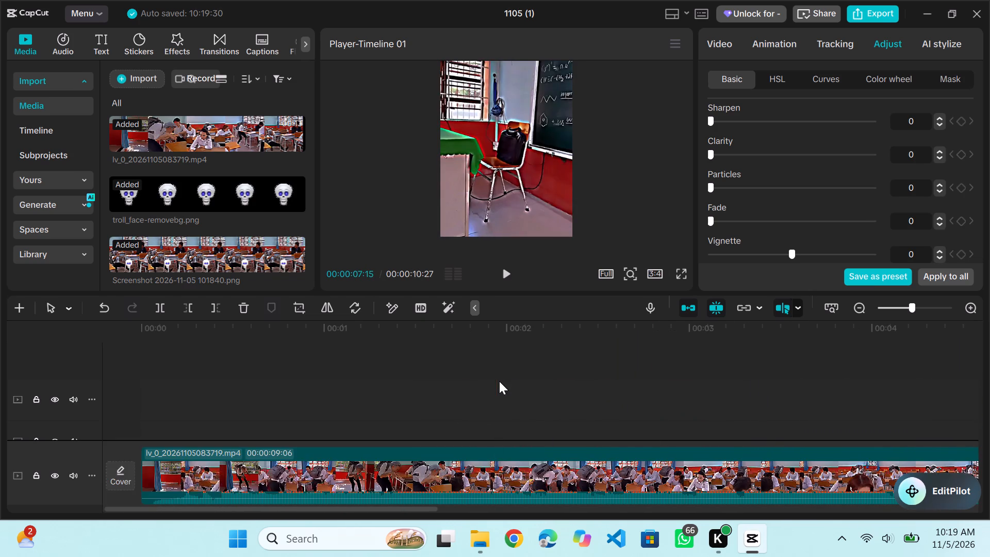
left_click(141, 330)
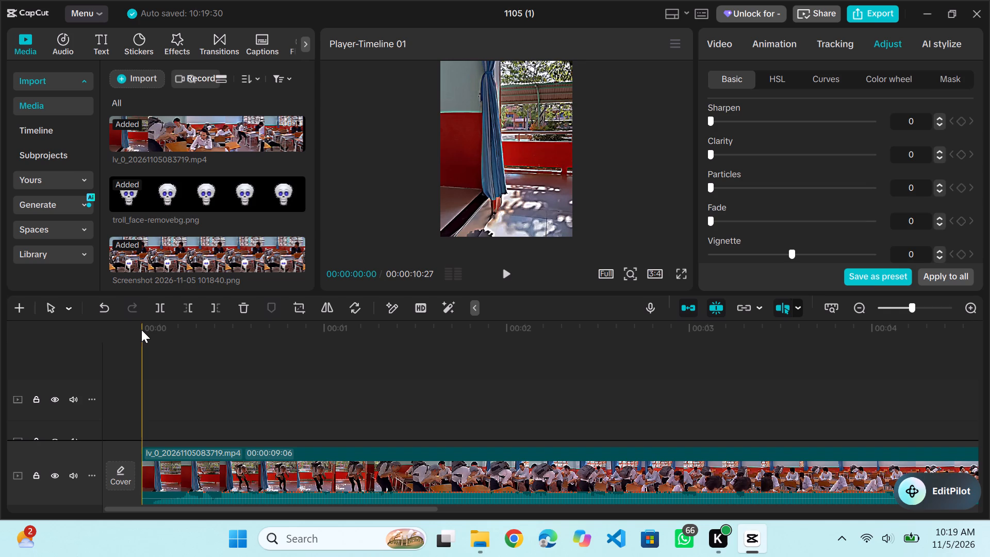
left_click(144, 327)
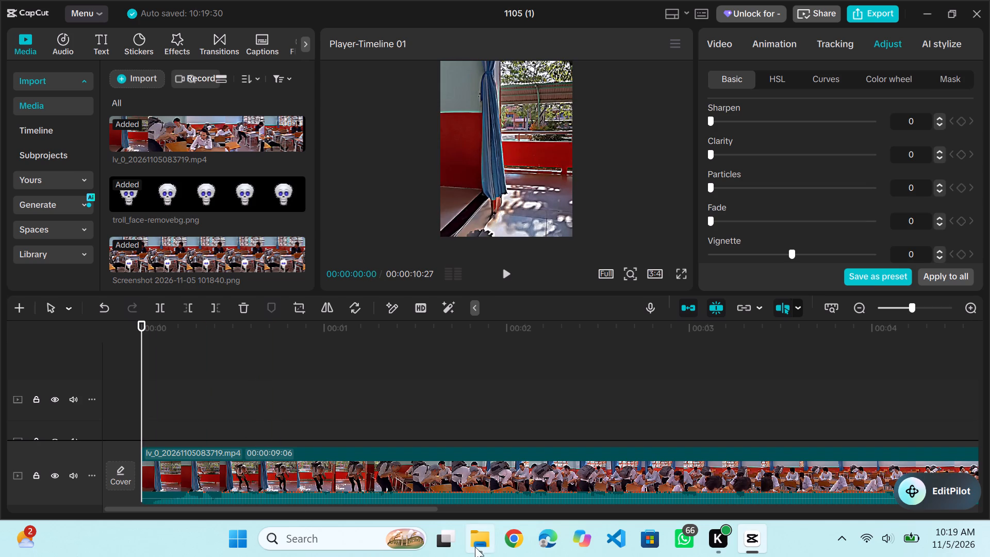
left_click(474, 539)
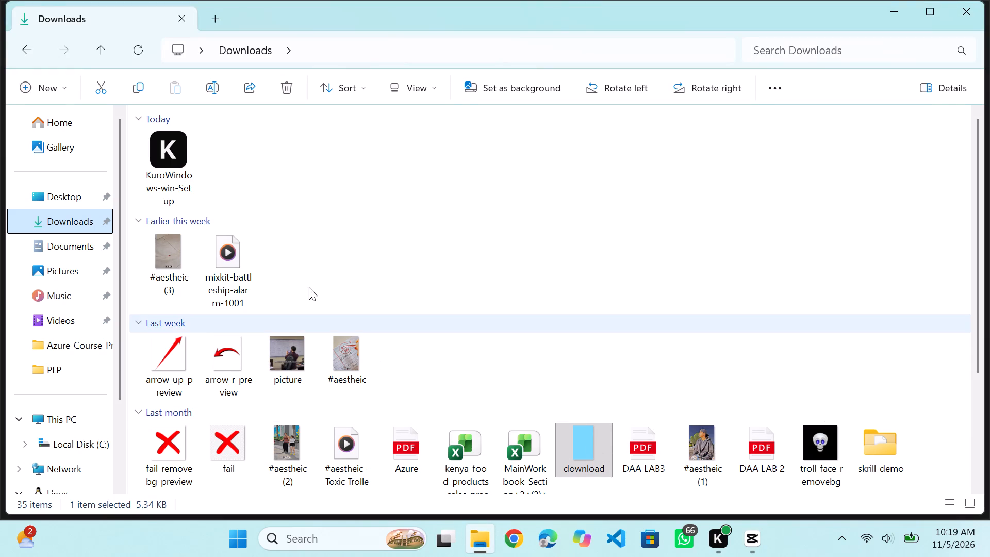
scroll(632, 376, "down", 5)
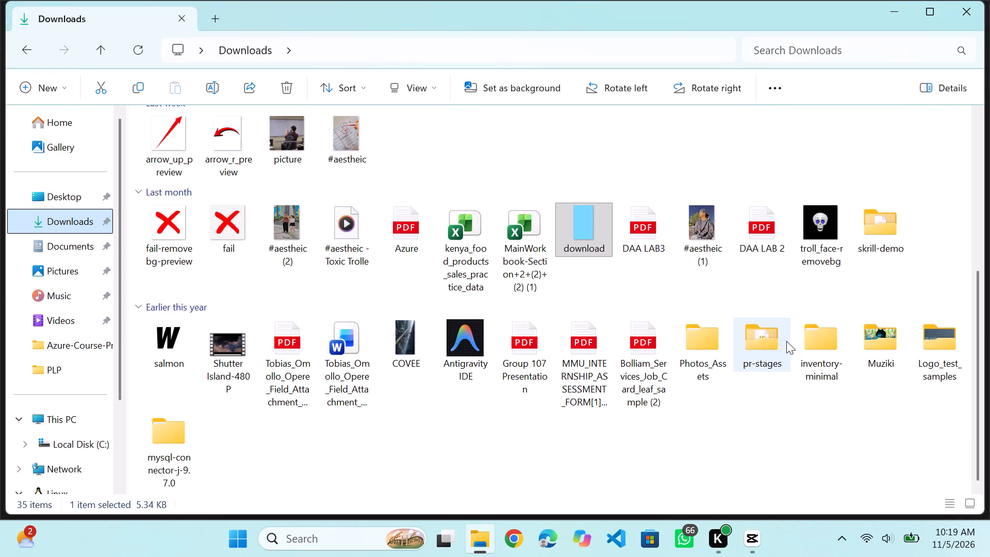
left_click(700, 331)
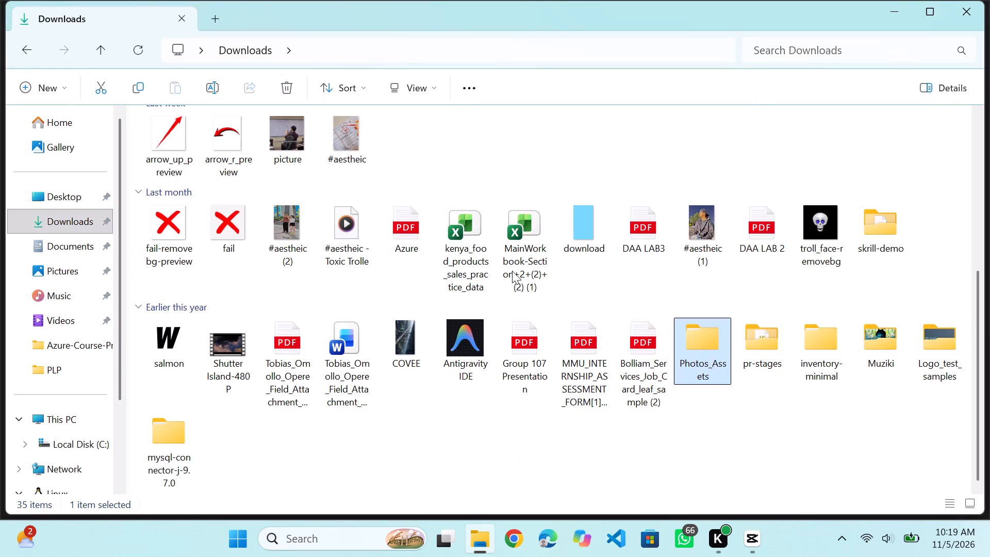
double_click(697, 342)
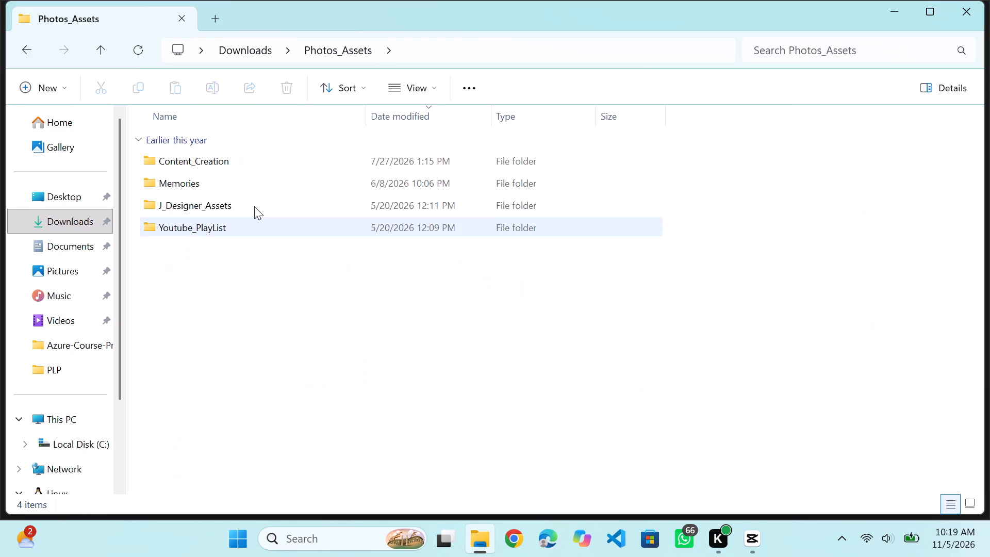
double_click(175, 160)
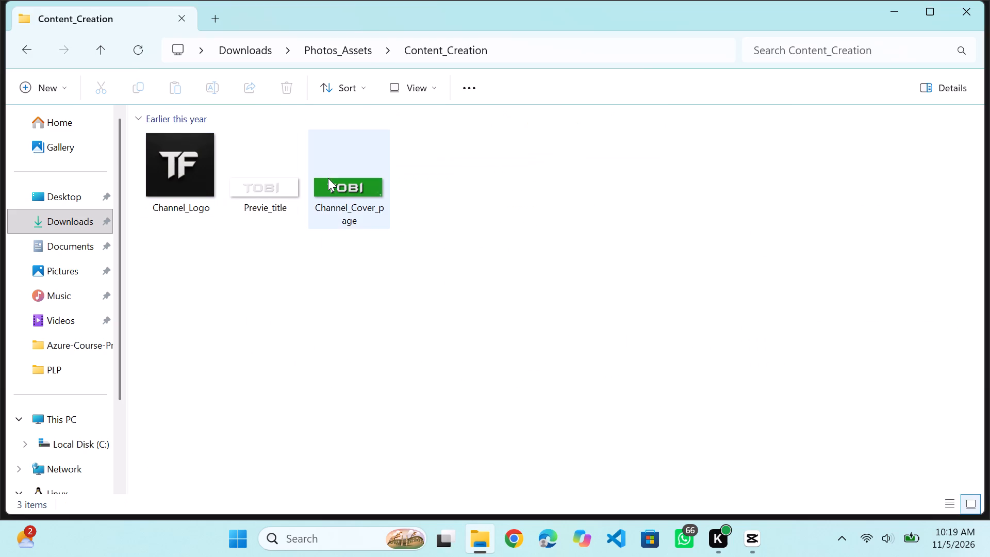
left_click_drag(344, 191, 752, 535)
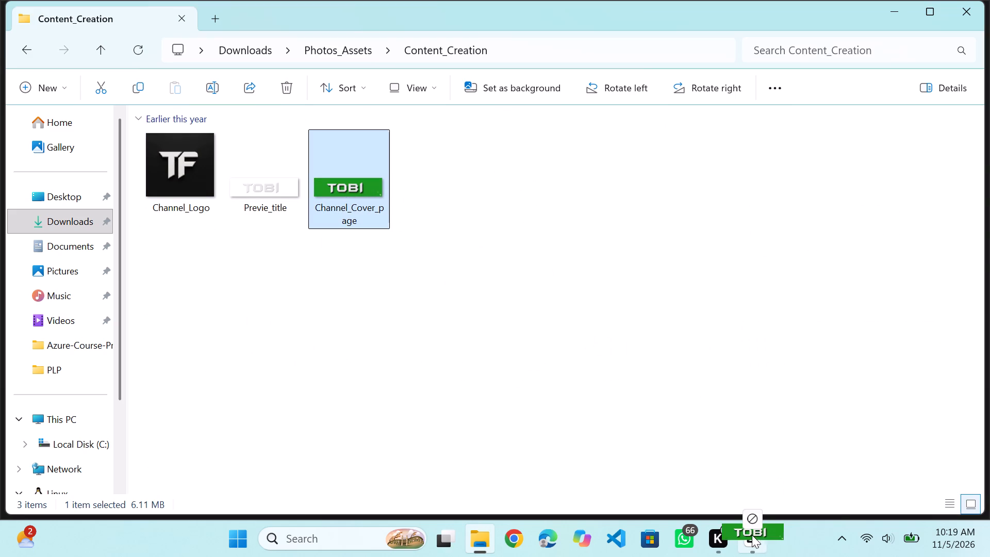
left_click_drag(752, 535, 124, 363)
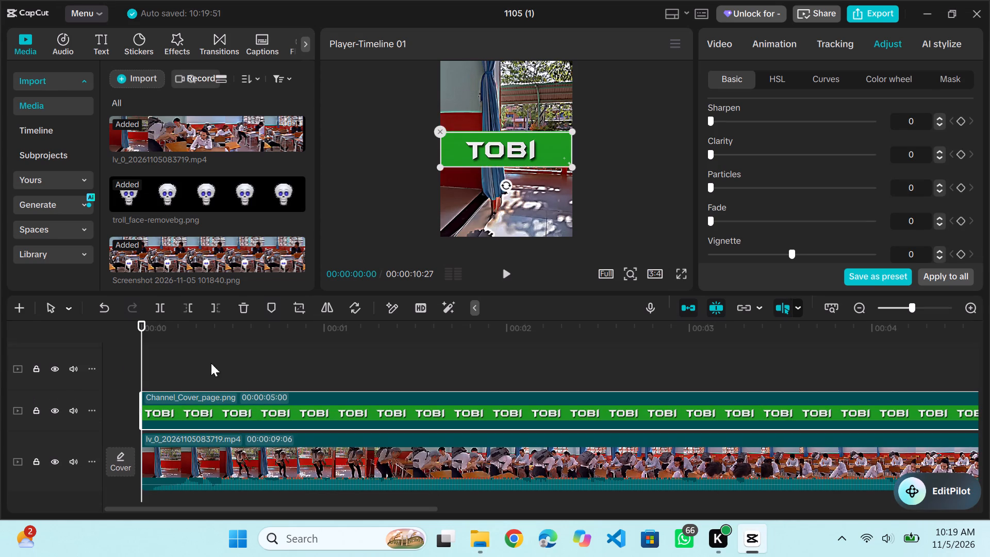
Extend the Channel_Cover_page.png clip to a duration of 00:00:09:05, up to the start of the freeze-frame section.
scroll(775, 403, "left", 2)
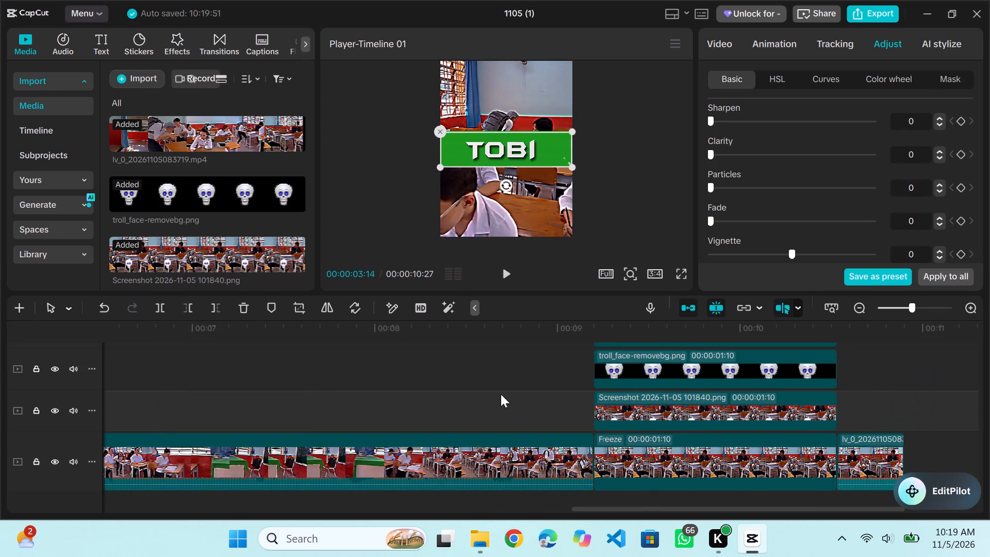
scroll(474, 395, "right", 2)
left_click_drag(622, 408, 633, 408)
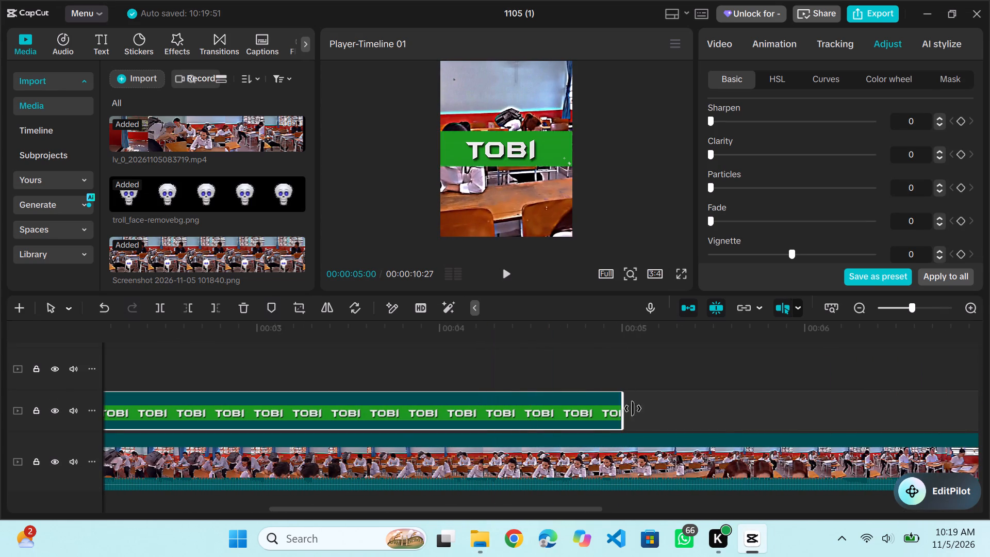
left_click_drag(633, 408, 850, 412)
scroll(781, 424, "left", 1)
scroll(543, 404, "right", 3)
scroll(543, 404, "left", 1)
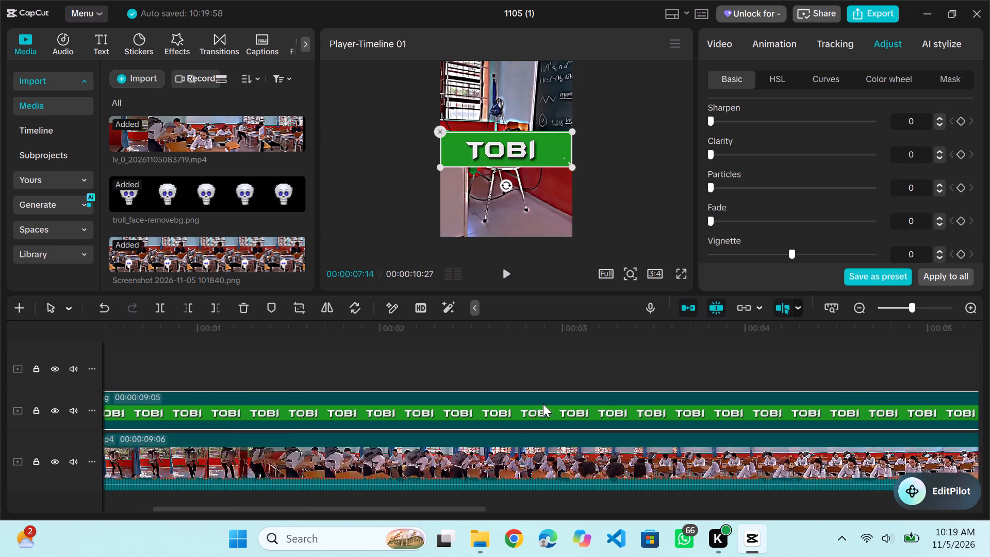
scroll(543, 404, "left", 1)
scroll(543, 404, "right", 4)
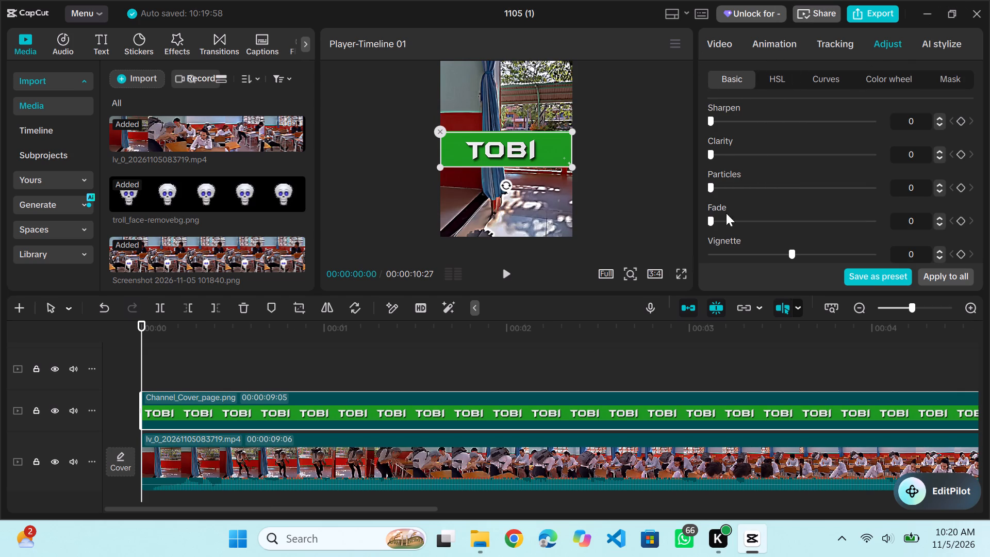
Remove the green background of the Channel_Cover_page.png clip with Chroma key, picking its green as the key color.
left_click(720, 46)
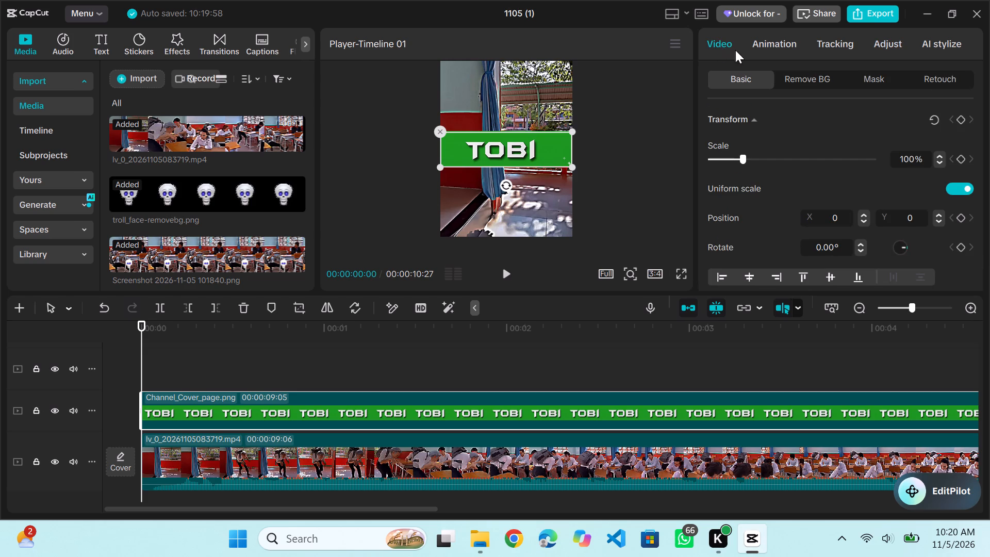
left_click(803, 83)
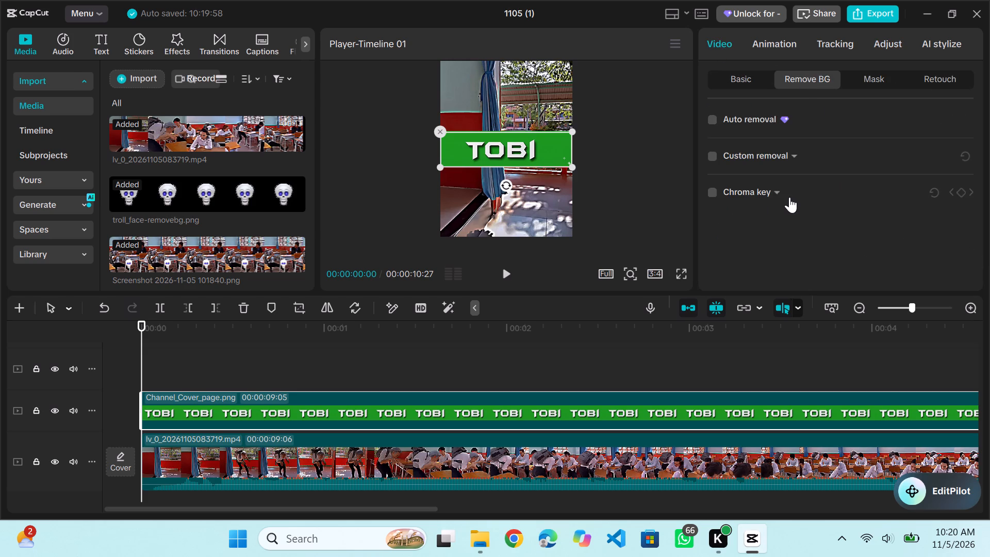
left_click(717, 191)
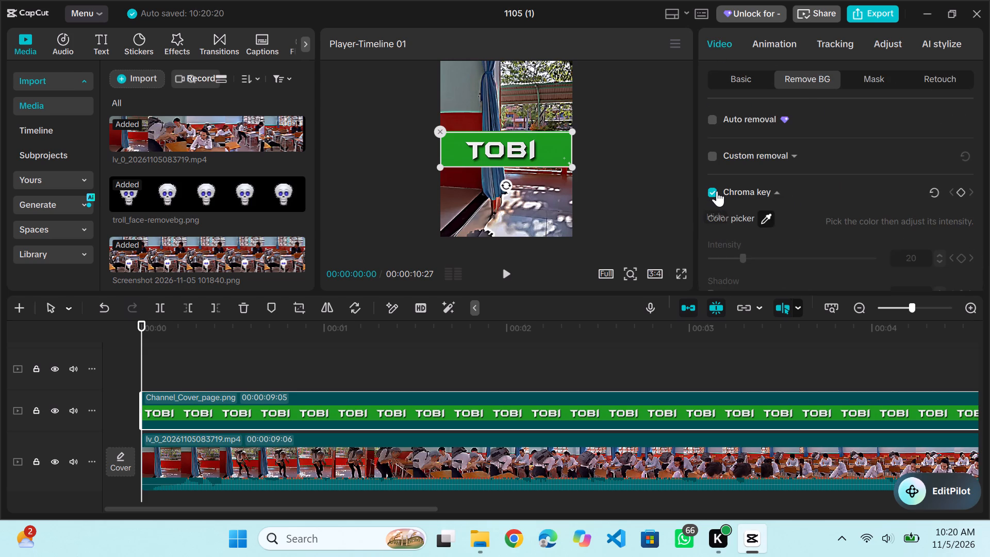
left_click(762, 218)
left_click(554, 155)
left_click(765, 219)
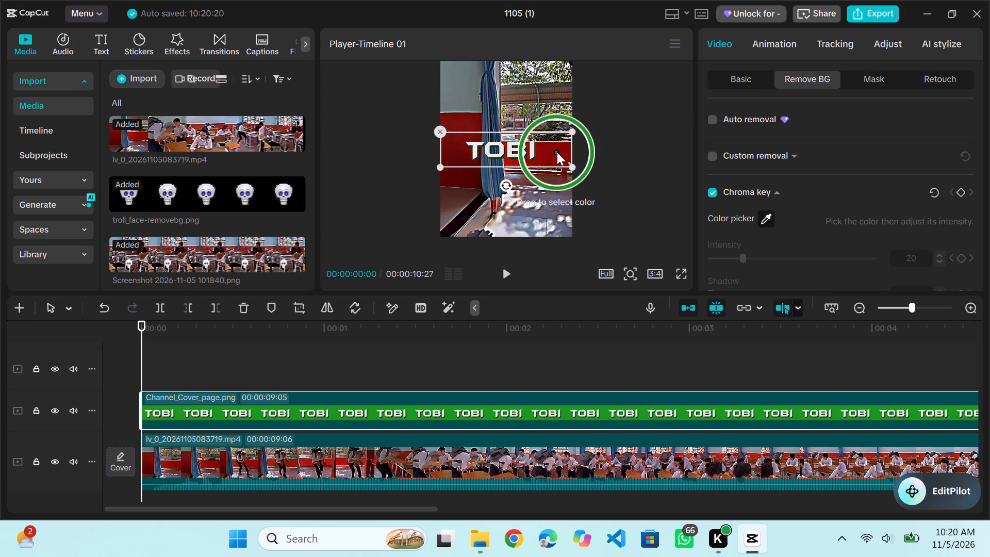
left_click(554, 153)
Move the TOBI title to the bottom of the video frame and shrink it to about half its size.
left_click_drag(536, 154, 539, 226)
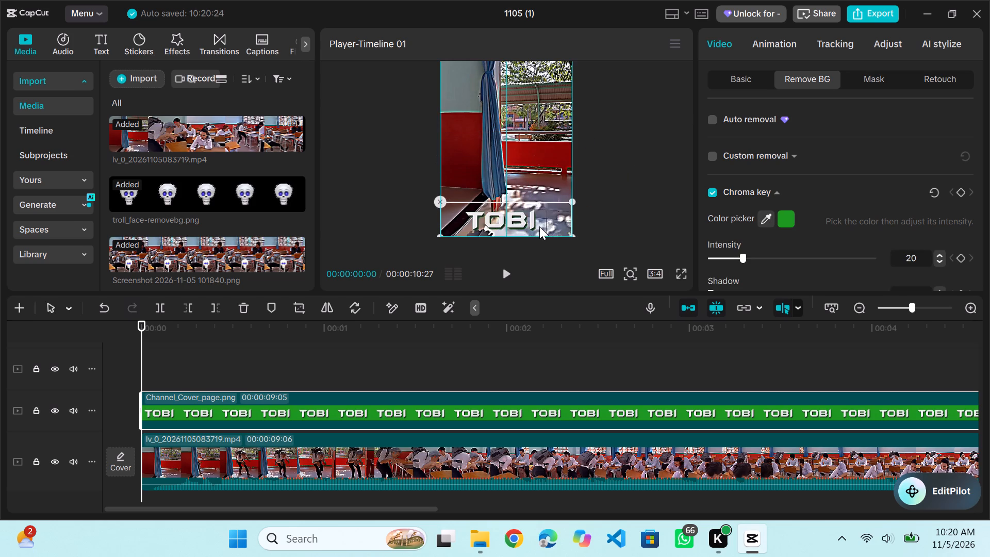
left_click_drag(539, 226, 539, 228)
left_click_drag(552, 218, 554, 206)
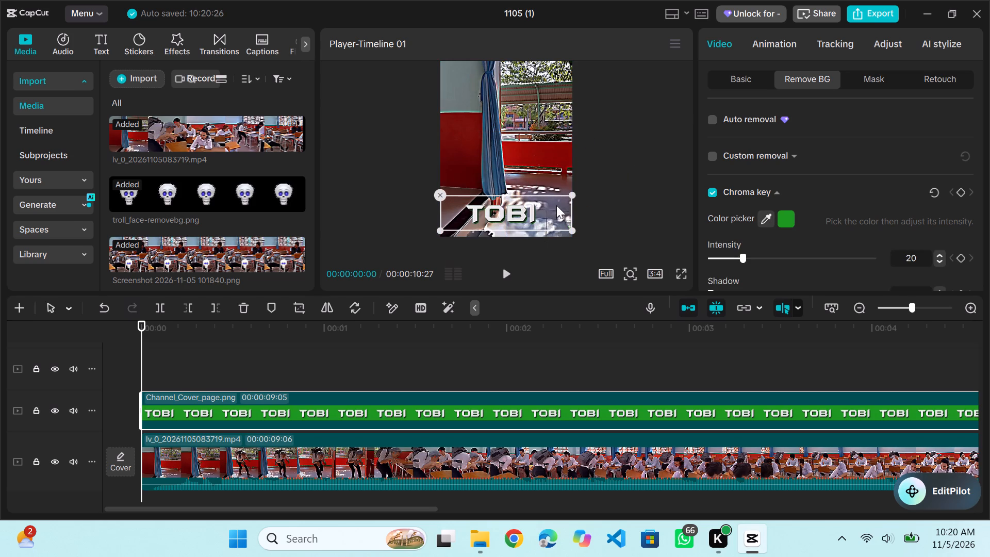
left_click_drag(568, 191, 525, 222)
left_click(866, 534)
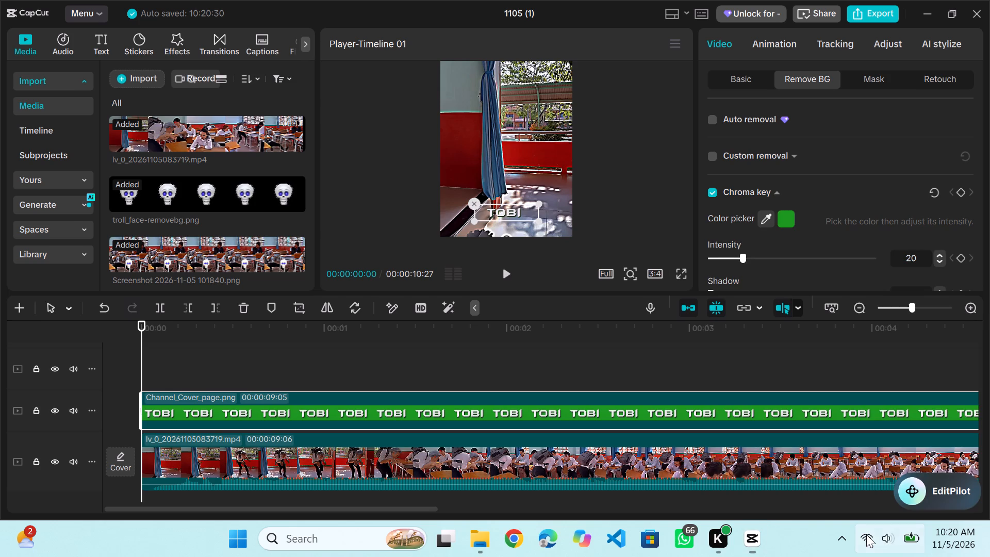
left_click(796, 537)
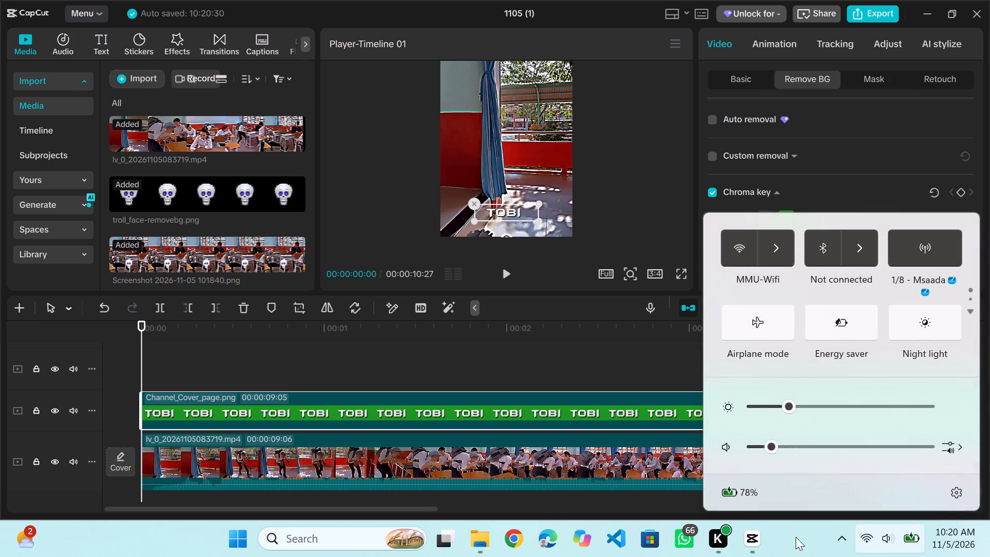
Center the TOBI title horizontally near the frame's lower edge and shrink it slightly, checking it in a full-screen preview.
left_click_drag(517, 210, 534, 208)
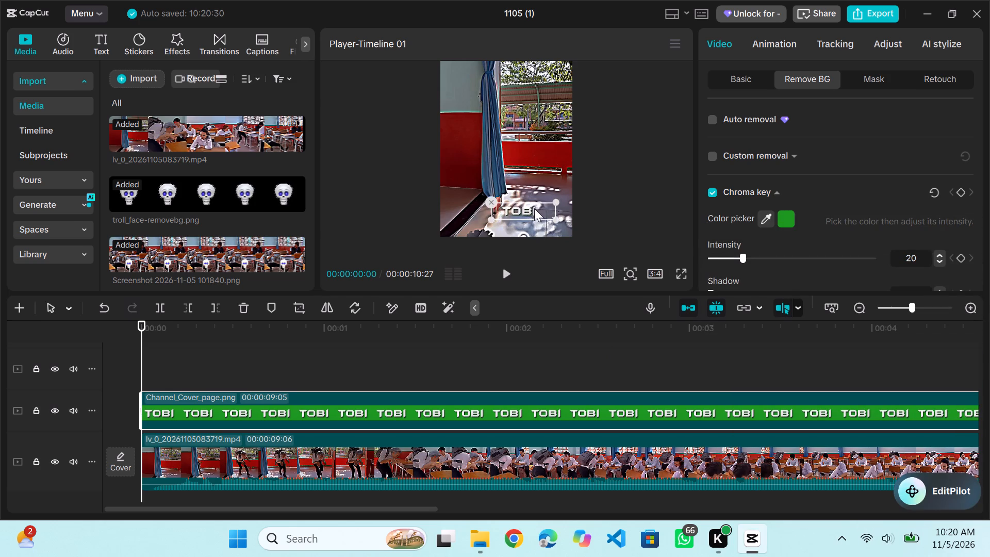
left_click_drag(534, 208, 520, 218)
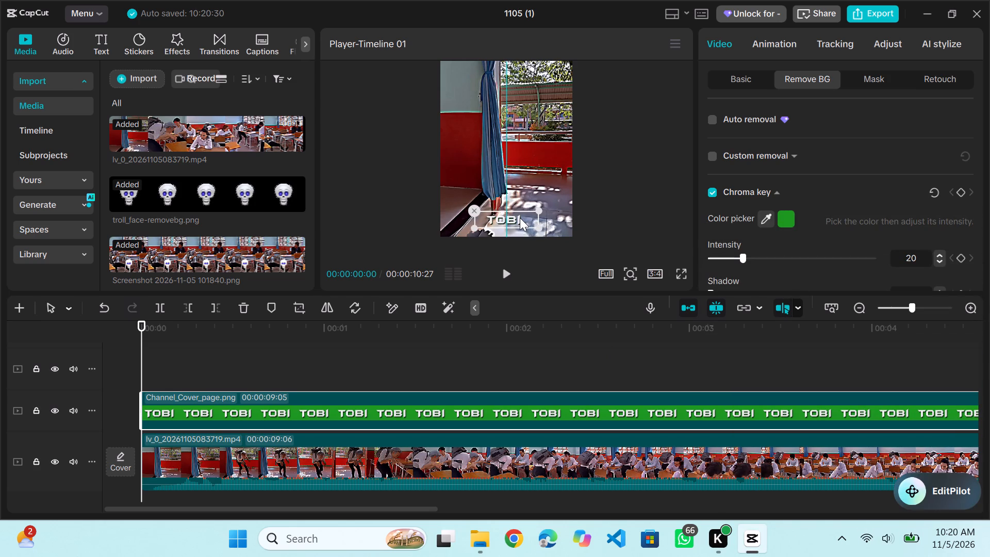
left_click_drag(520, 218, 520, 217)
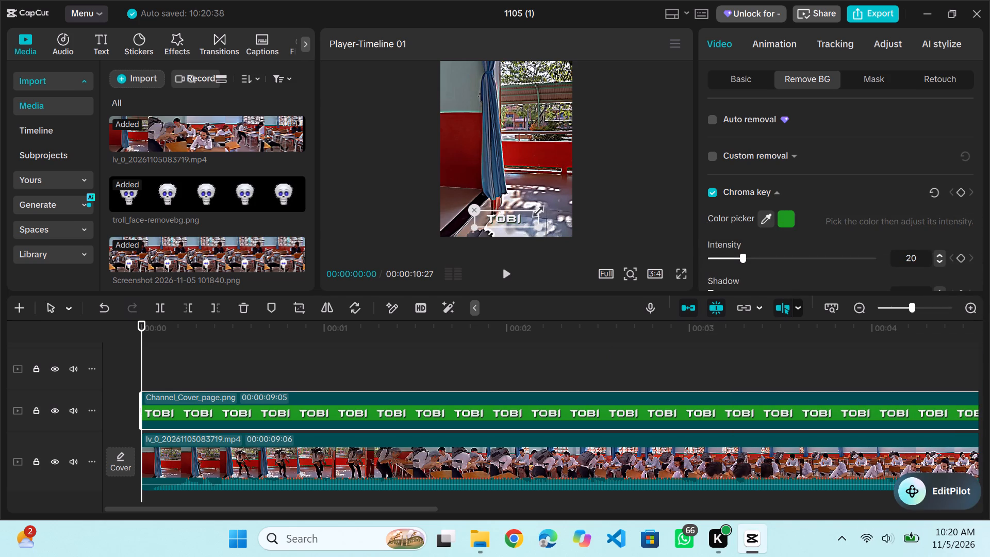
left_click_drag(536, 209, 531, 209)
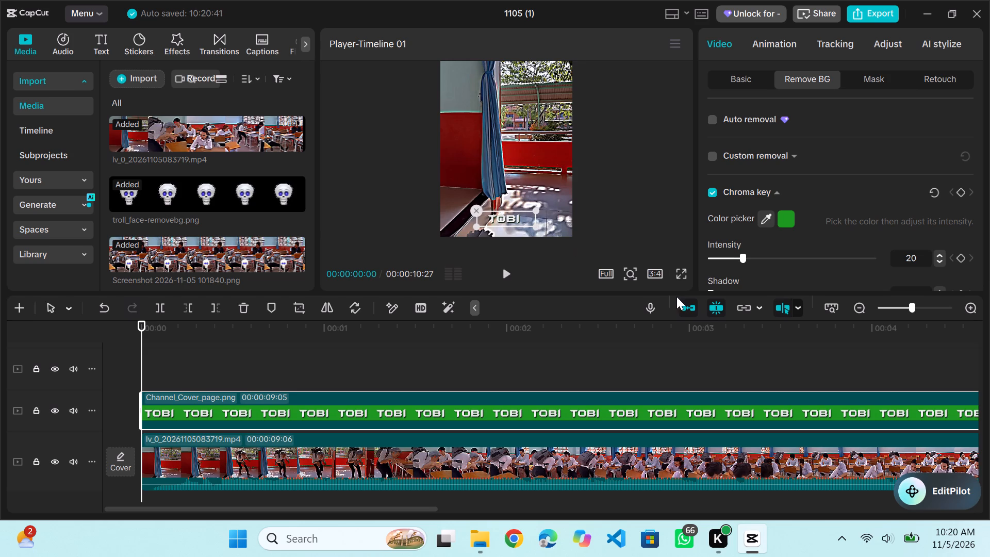
left_click(679, 276)
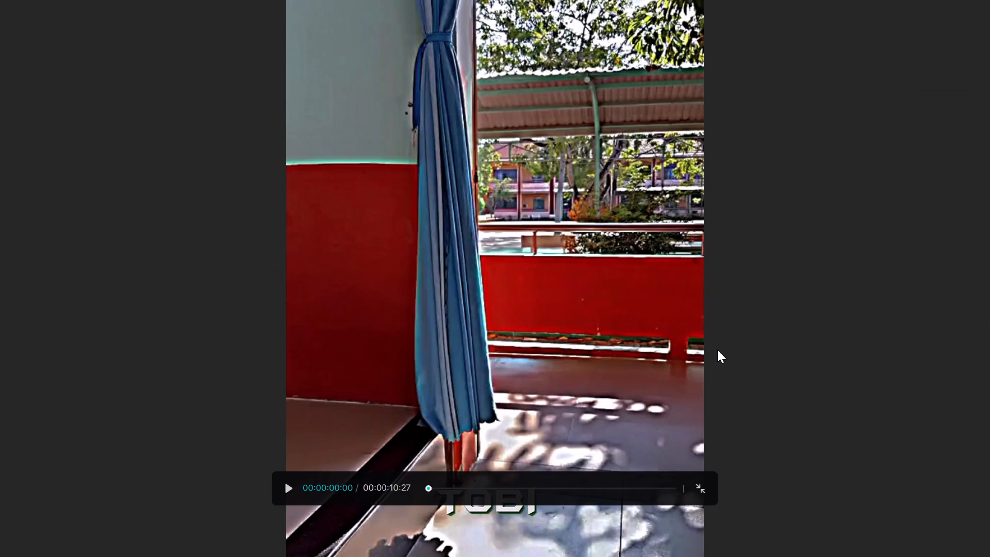
key("Escape")
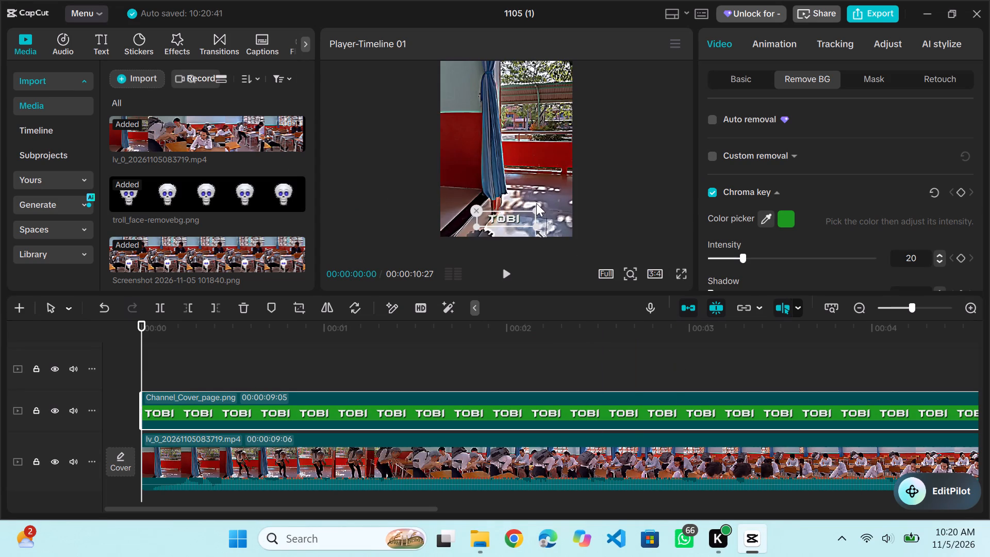
left_click(535, 209)
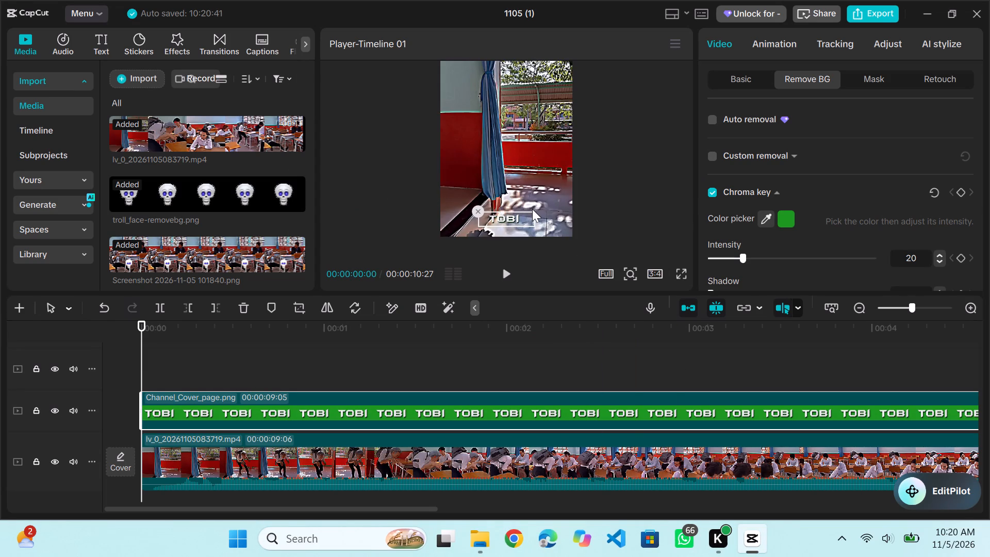
Preview the video frame with the resized TOBI title in full screen.
left_click(681, 277)
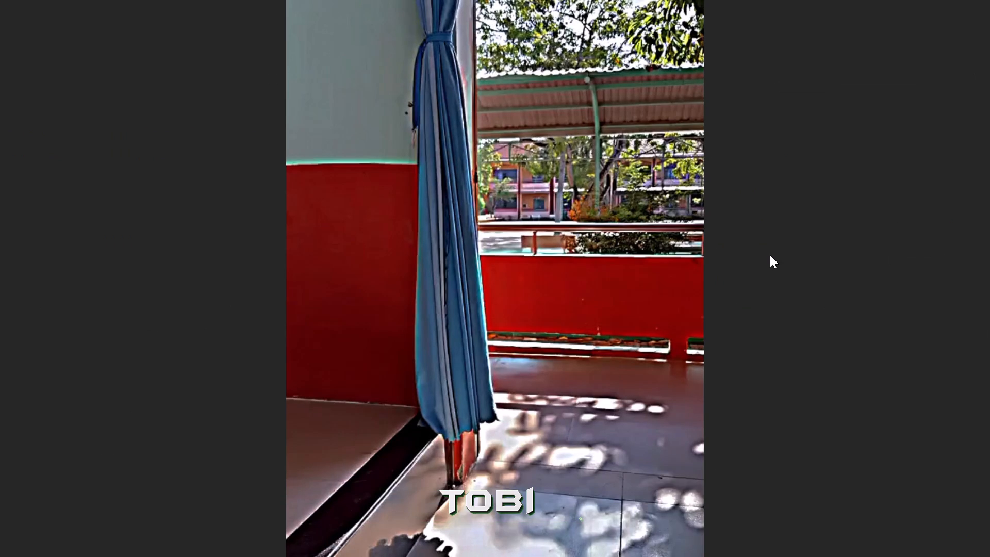
Enlarge the blue download.jpg overlay over the freeze frame to 134% scale so it fills the video frame.
key("Escape")
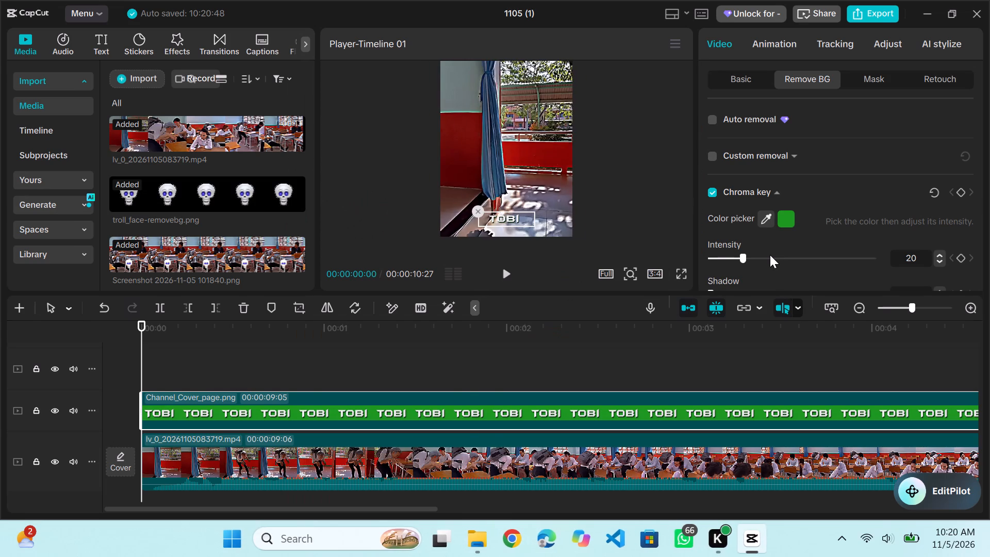
scroll(488, 371, "left", 4)
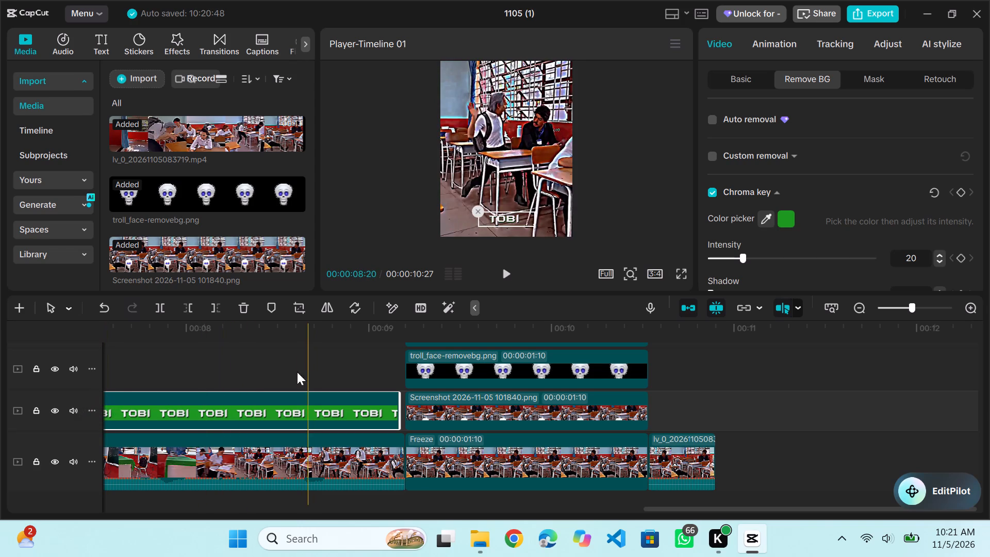
scroll(115, 382, "right", 2)
scroll(440, 359, "left", 2)
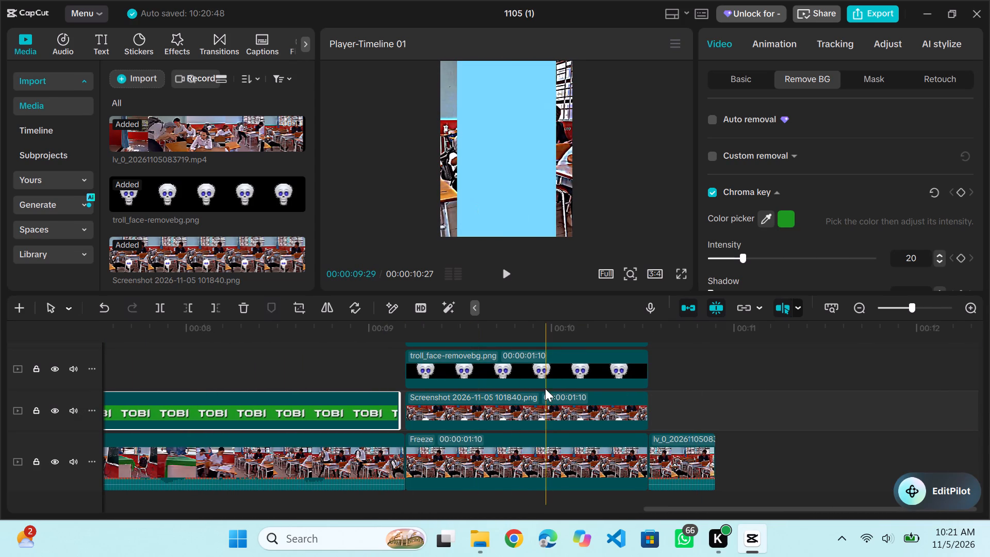
left_click(405, 325)
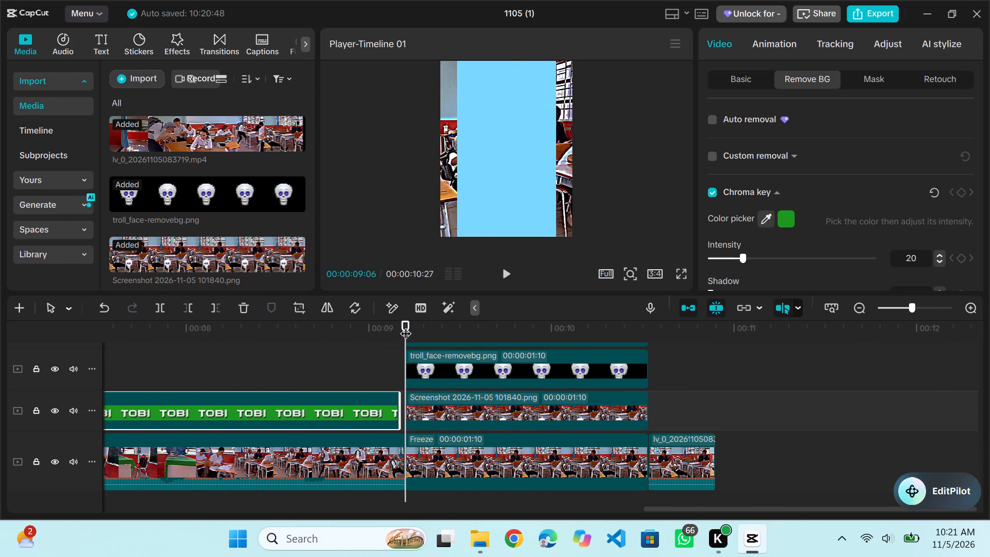
scroll(501, 374, "up", 1)
left_click(494, 377)
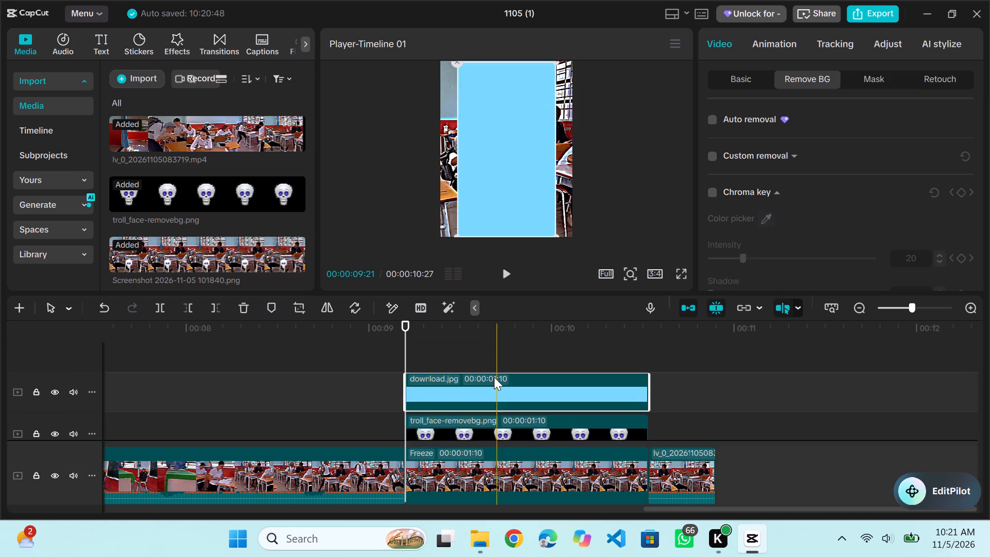
left_click_drag(556, 234, 587, 263)
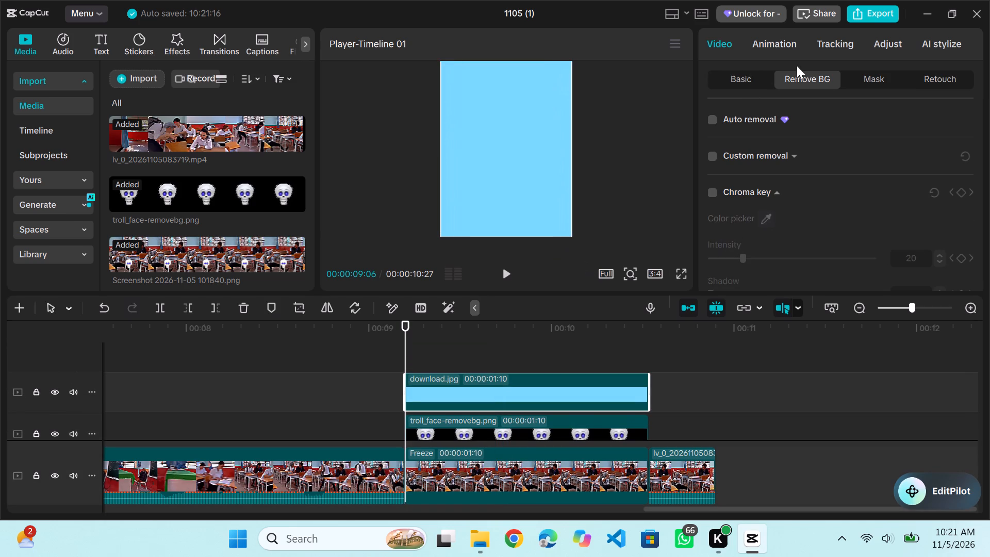
Add an opacity keyframe at the start of the download.jpg clip (00:00:09:06) and set it to 76%.
scroll(751, 174, "up", 1)
left_click(731, 80)
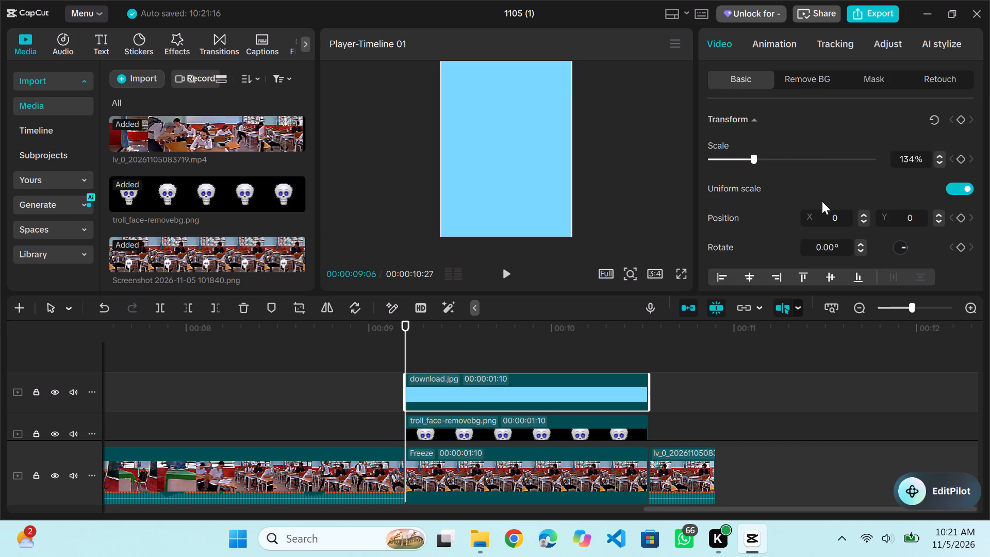
scroll(822, 201, "down", 1)
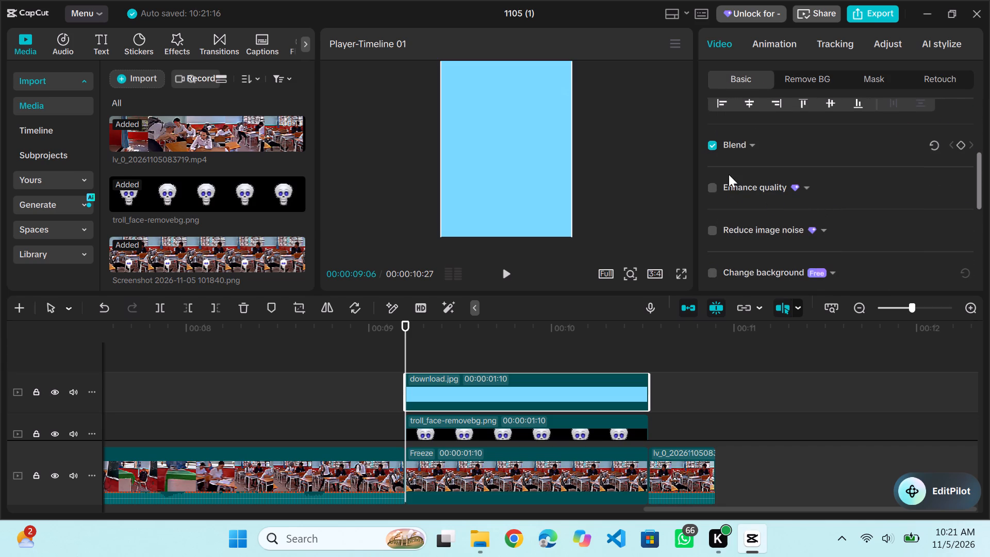
left_click(752, 146)
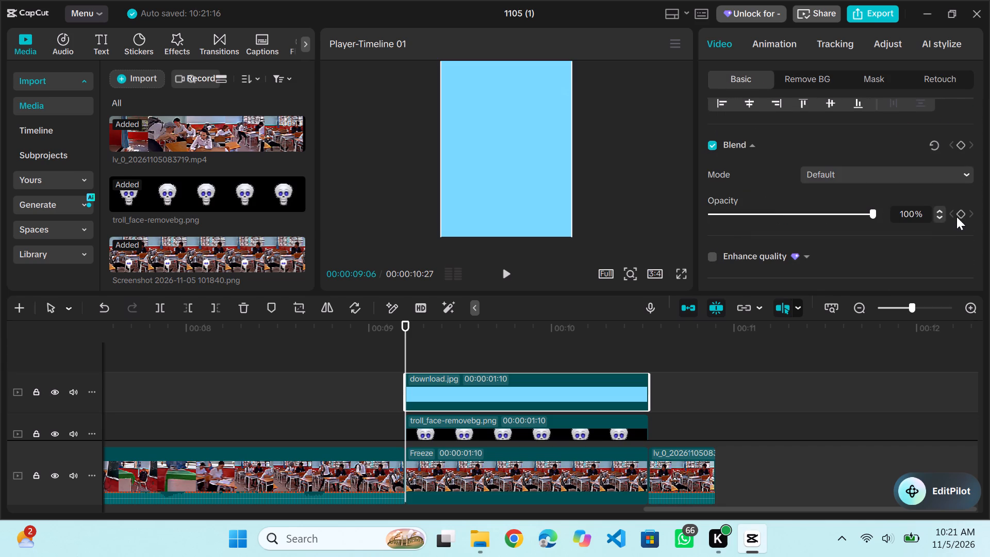
left_click(960, 214)
left_click(853, 211)
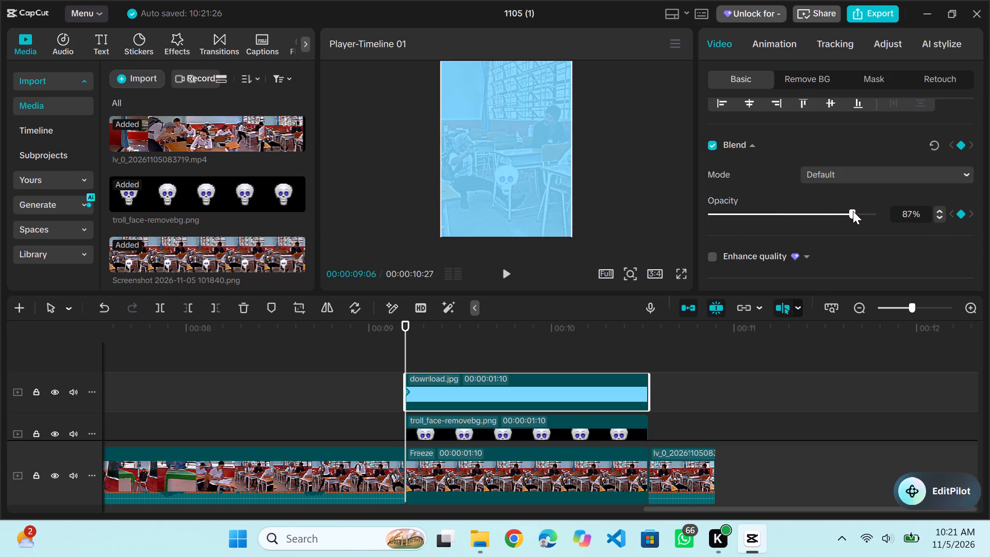
left_click(834, 214)
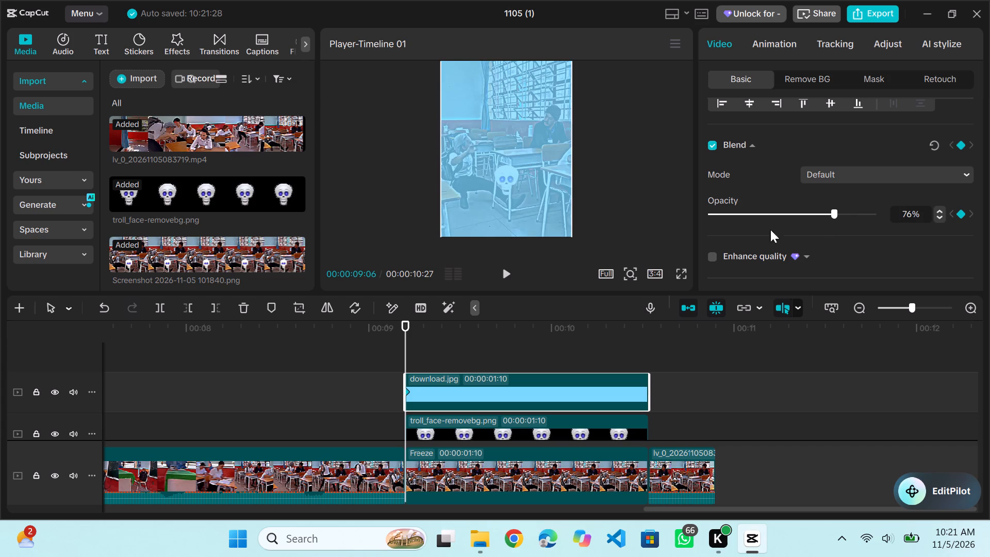
Keyframe the download.jpg clip's opacity at 90% at 00:00:09:09 and 58% at 00:00:09:15.
left_click(425, 325)
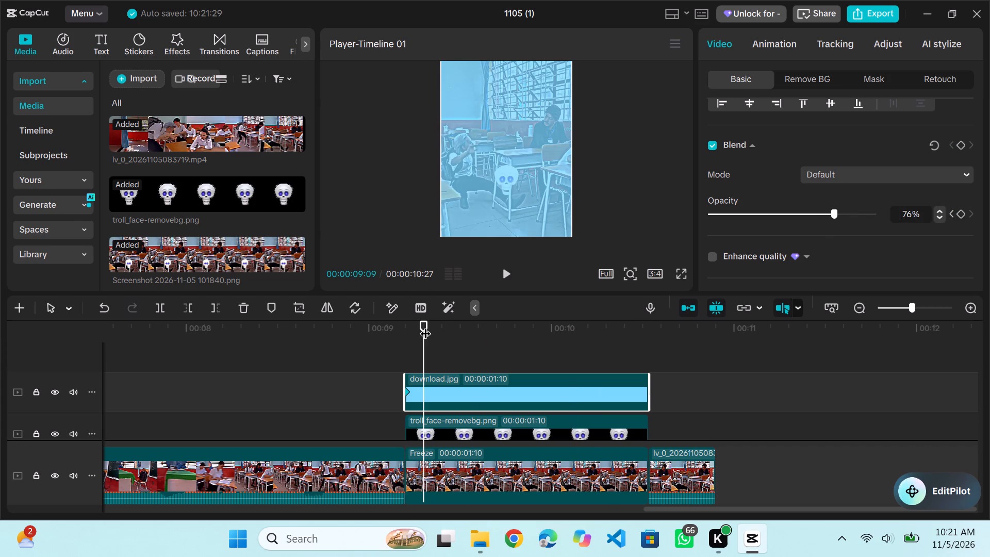
left_click(856, 215)
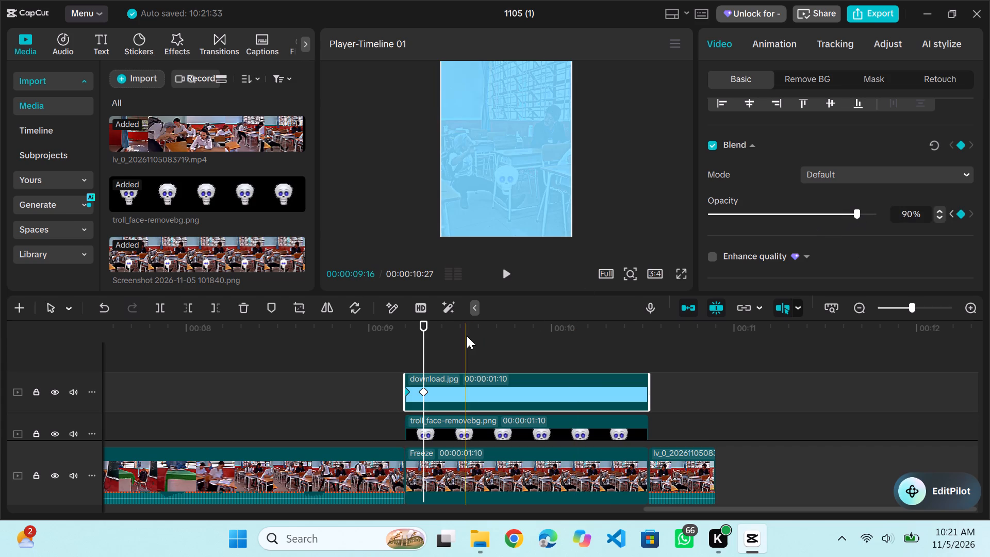
left_click(458, 334)
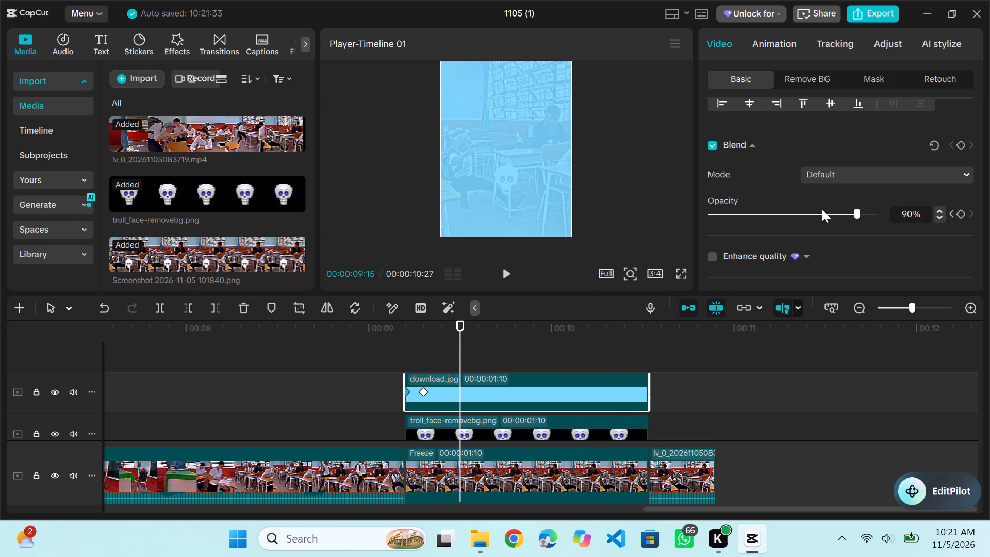
left_click(822, 210)
left_click(817, 210)
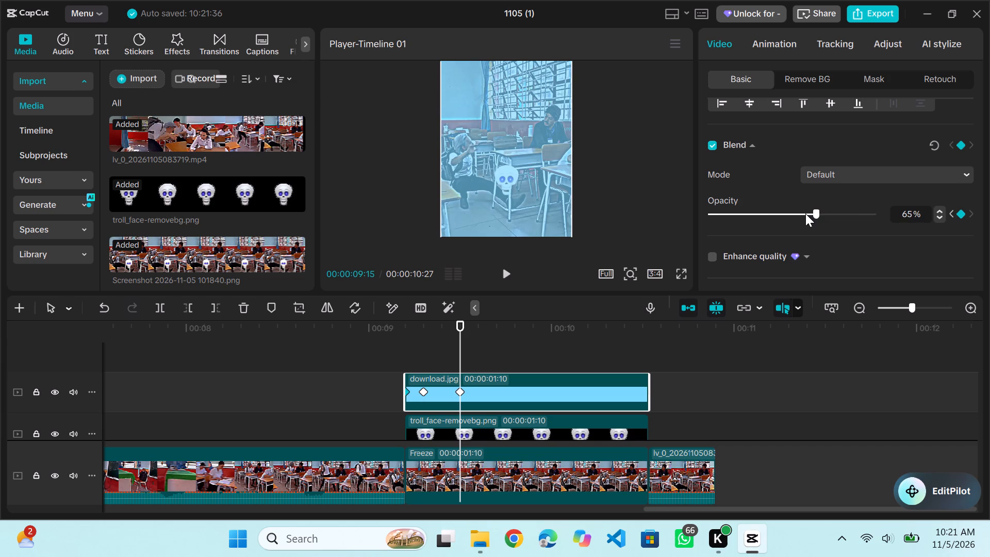
left_click(805, 214)
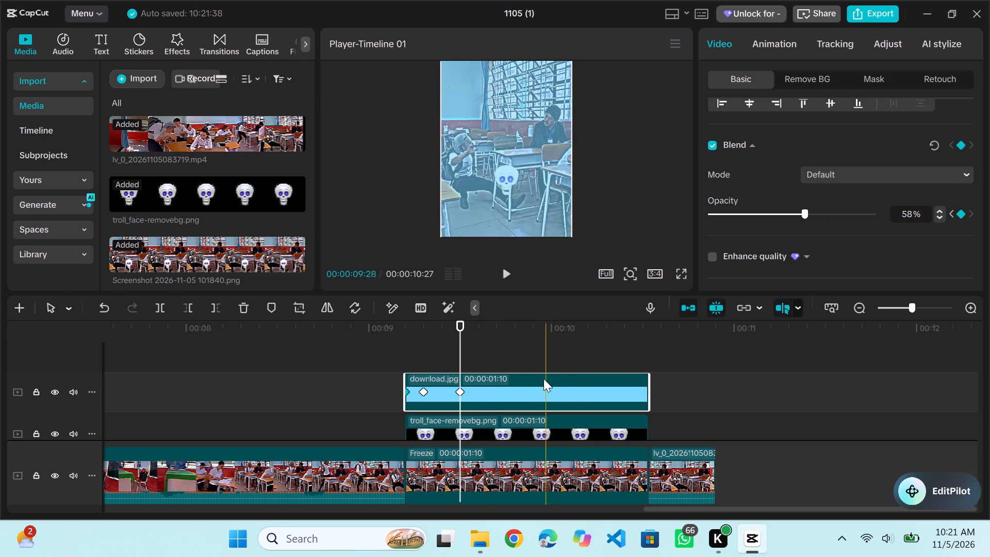
Keyframe the download.jpg clip's opacity at 41% at 00:00:09:21 and 28% at 00:00:09:27.
left_click(495, 357)
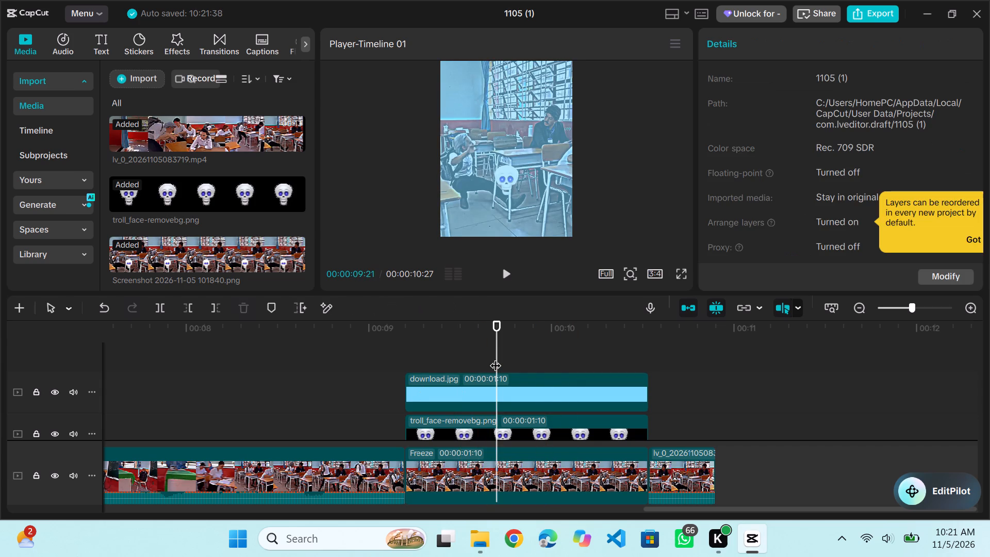
left_click(497, 390)
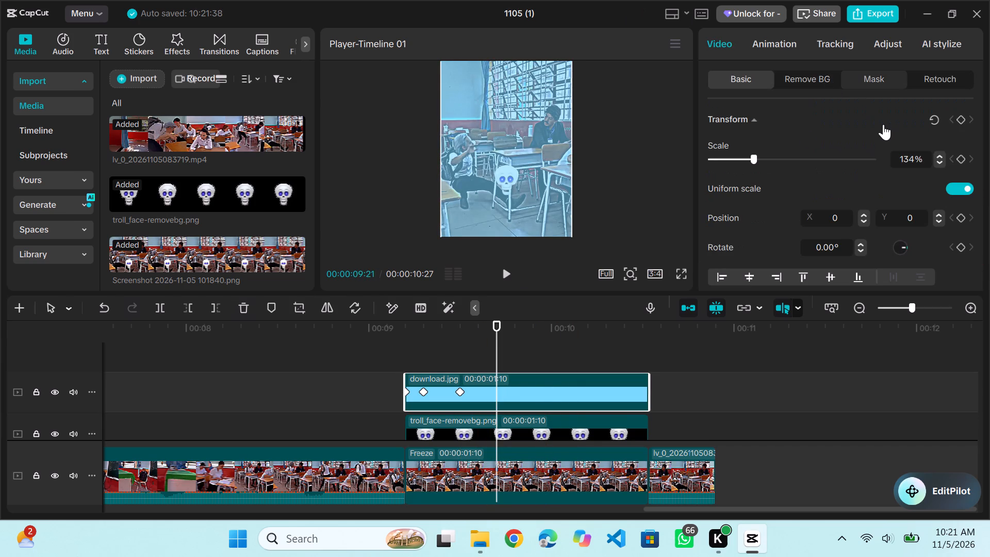
scroll(823, 193, "down", 1)
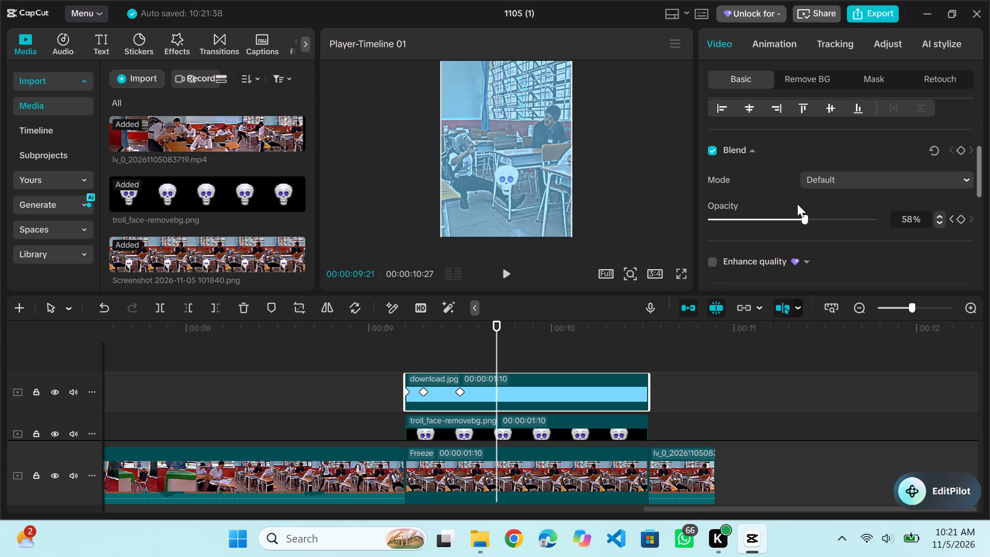
left_click(778, 217)
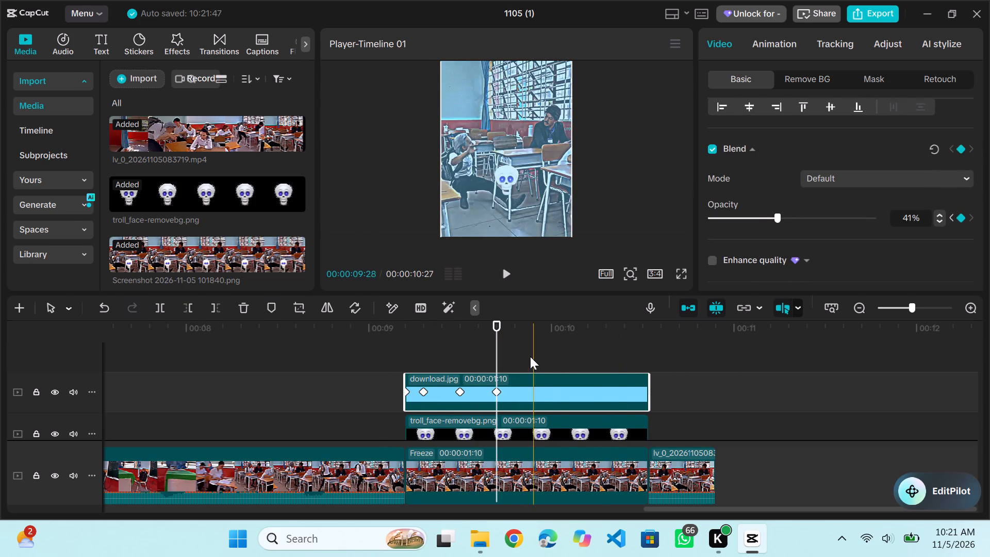
left_click(535, 342)
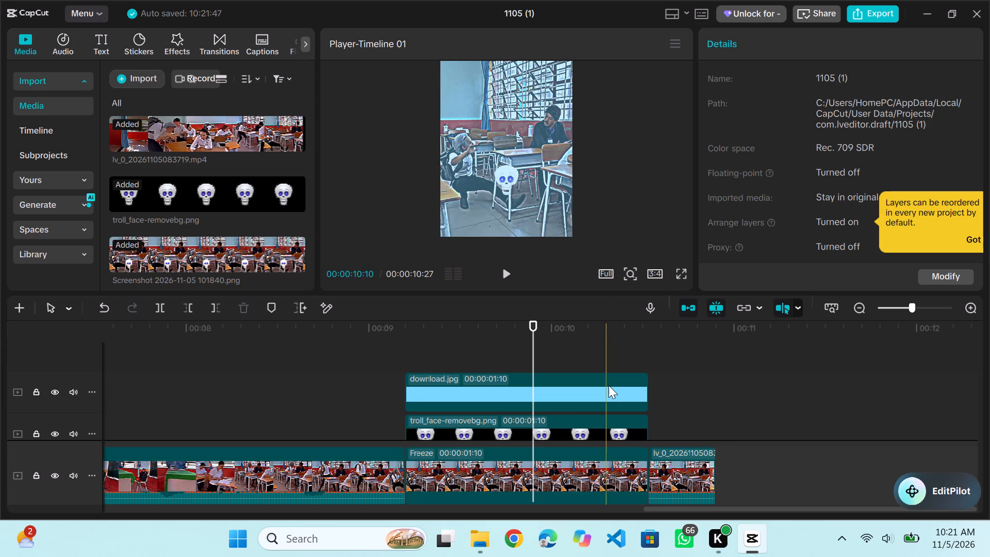
left_click(584, 407)
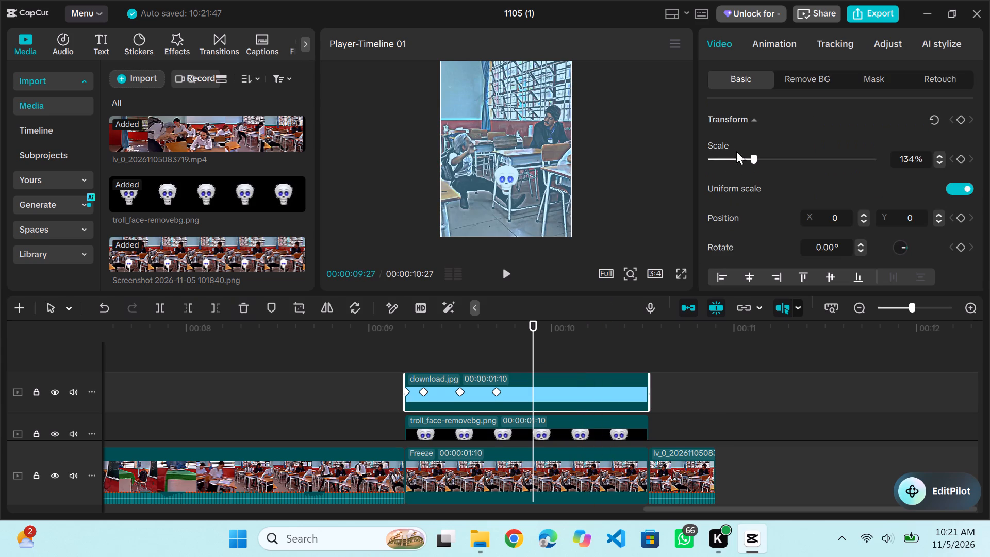
scroll(753, 250, "down", 1)
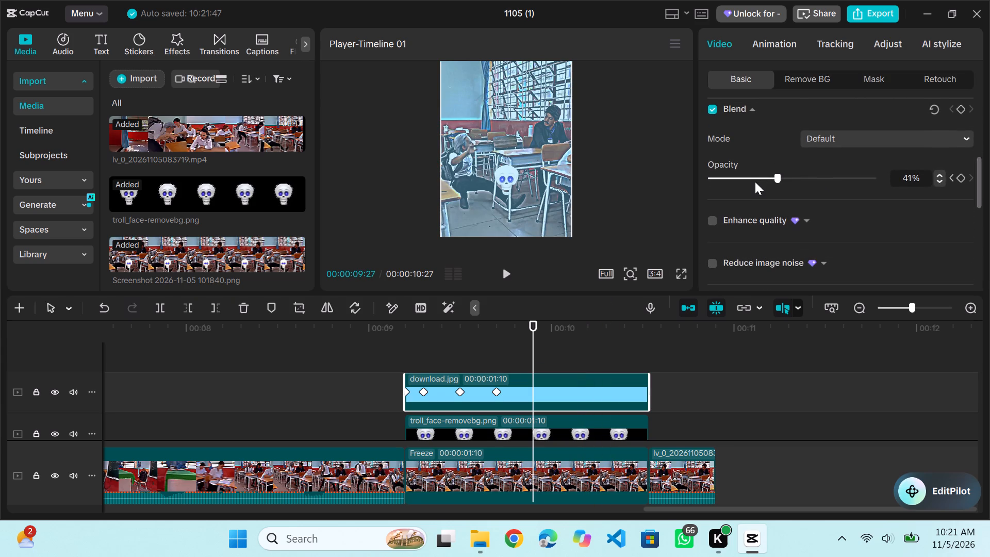
left_click(757, 174)
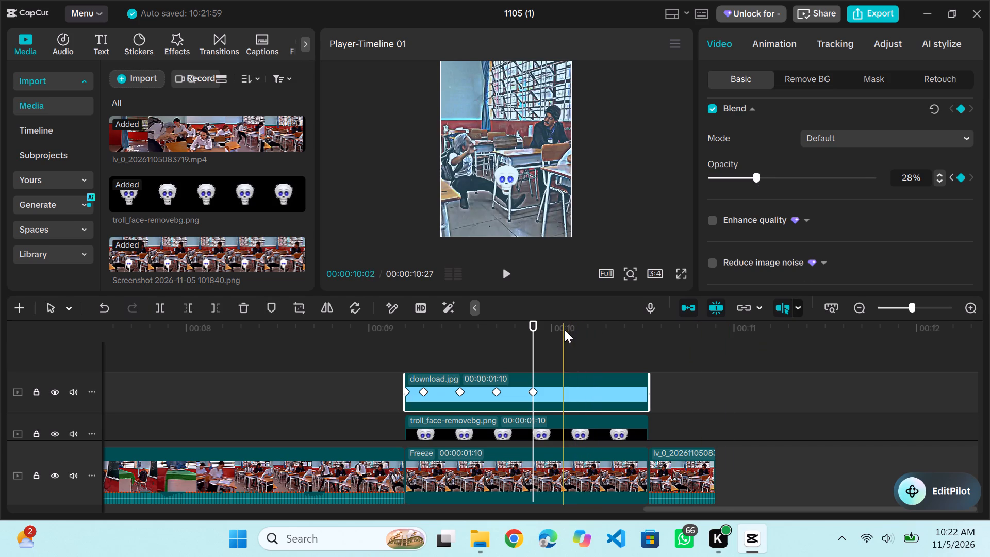
Keyframe the download.jpg clip's opacity at 18% at 00:00:10:06.
left_click(587, 325)
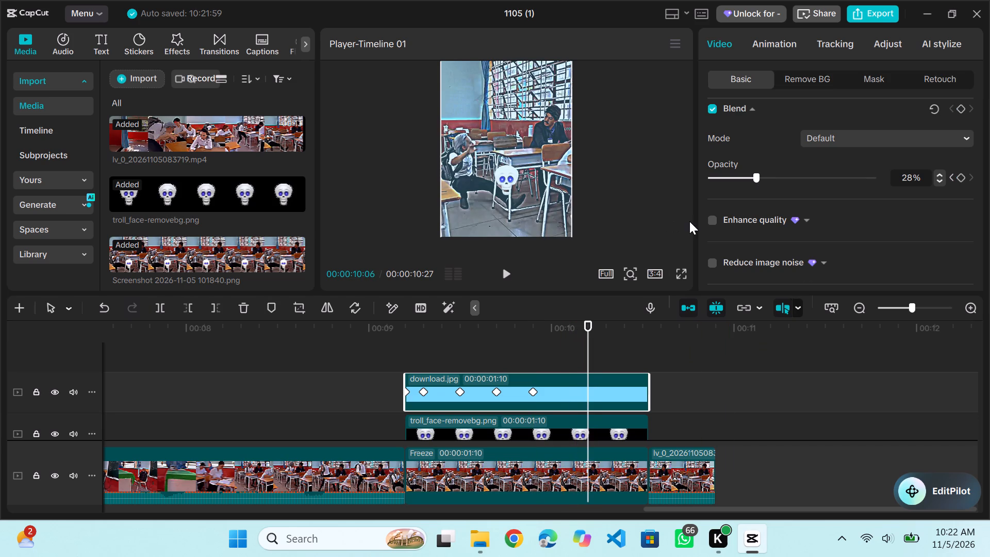
left_click(740, 175)
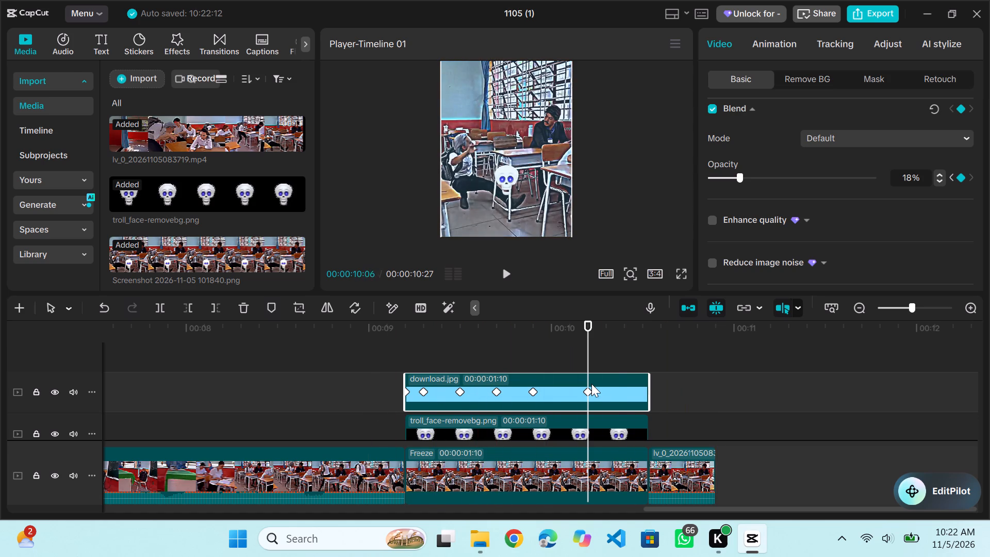
Trim the beginning of the troll_face-removebg.png skull clip so it starts at about 00:00:09:24.
scroll(608, 398, "down", 1)
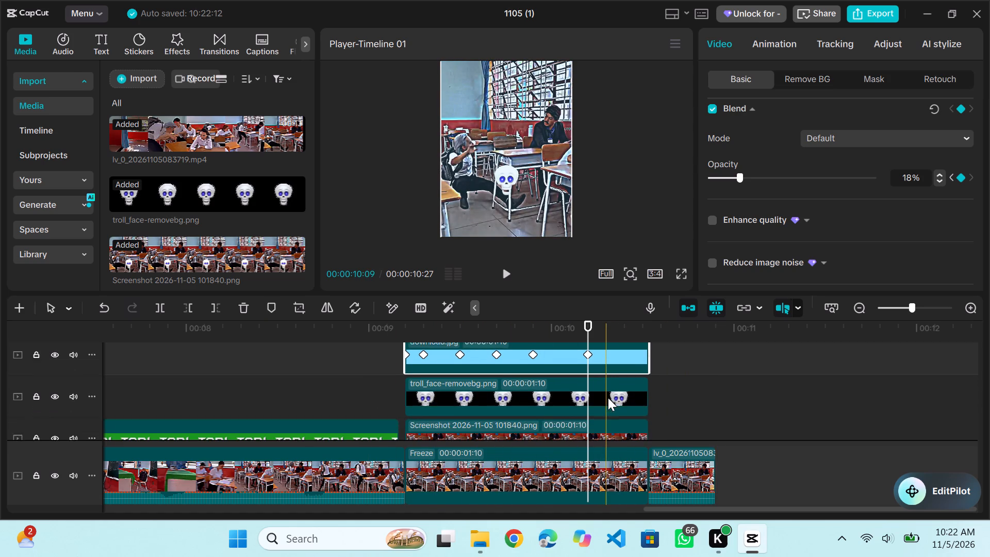
scroll(608, 398, "down", 1)
scroll(551, 399, "down", 1)
scroll(437, 378, "up", 1)
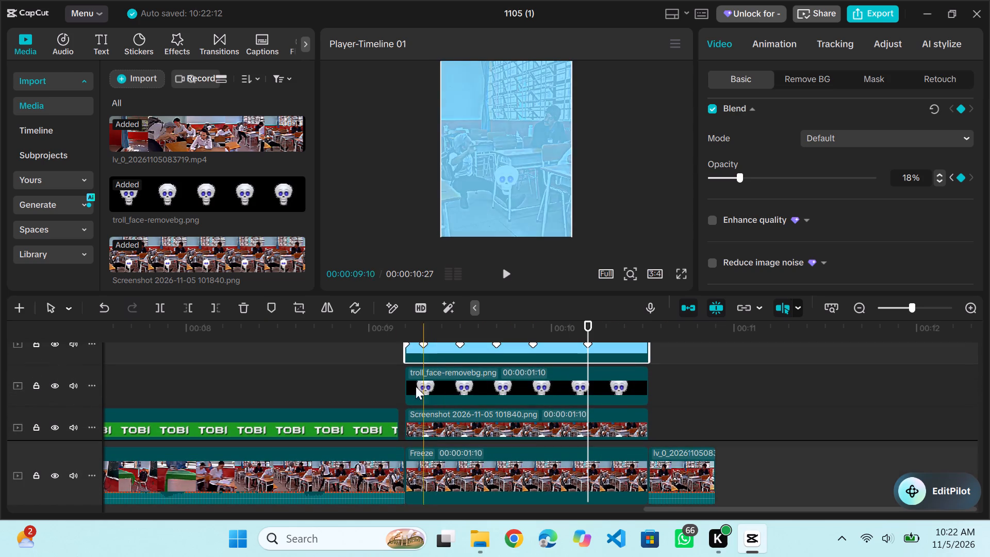
left_click(415, 396)
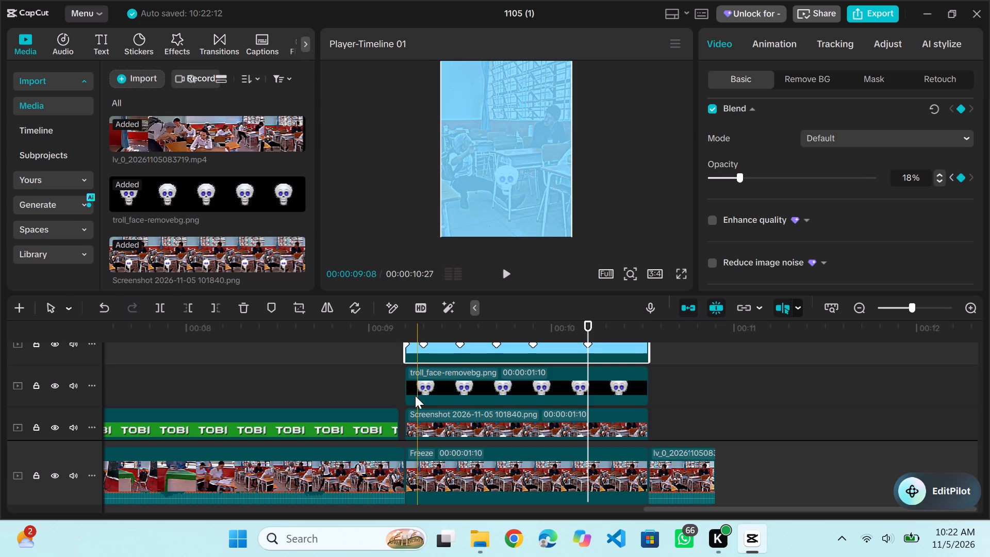
left_click_drag(404, 389, 430, 388)
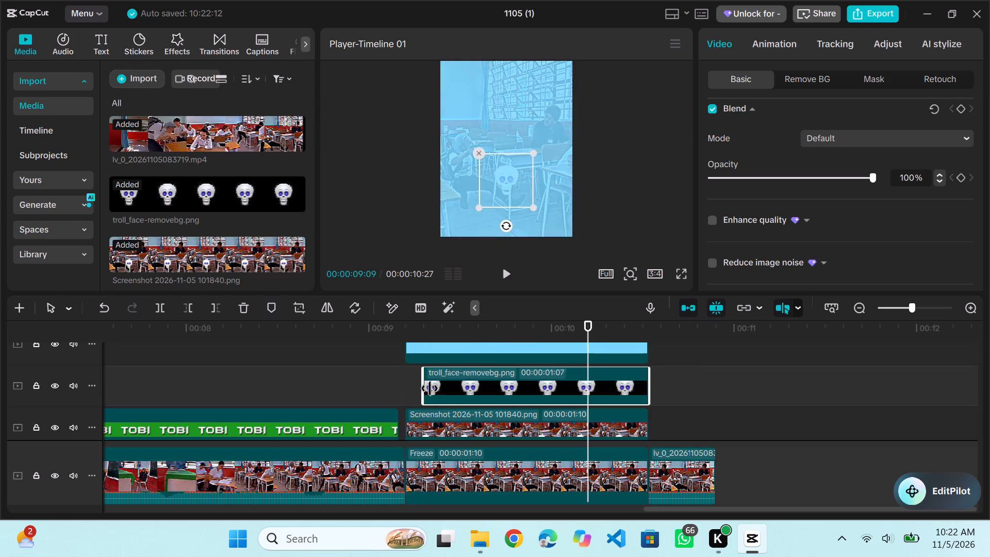
left_click_drag(430, 388, 513, 387)
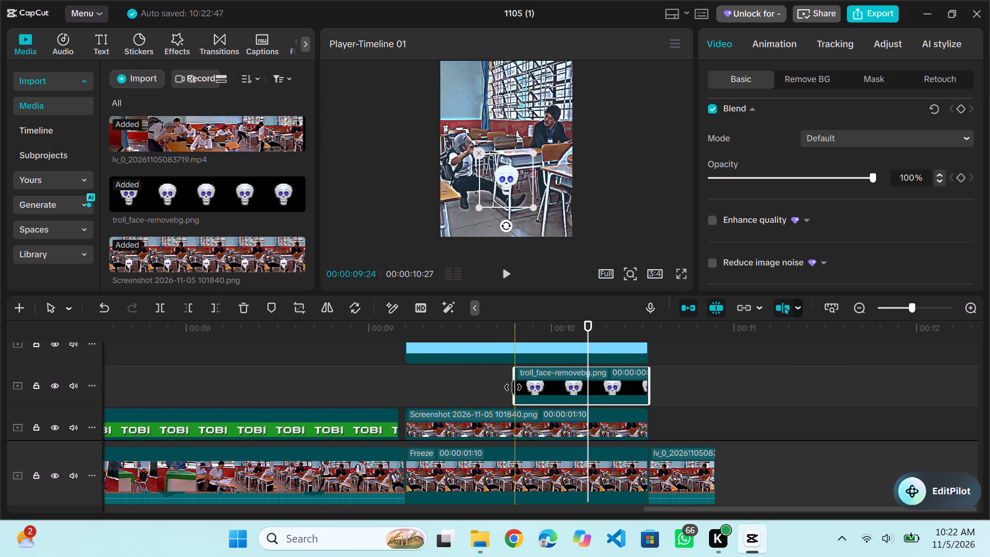
Keyframe the Screenshot 2026-11-05 101840.png clip's scale at 211% at its start, 00:00:09:06.
scroll(524, 417, "down", 1)
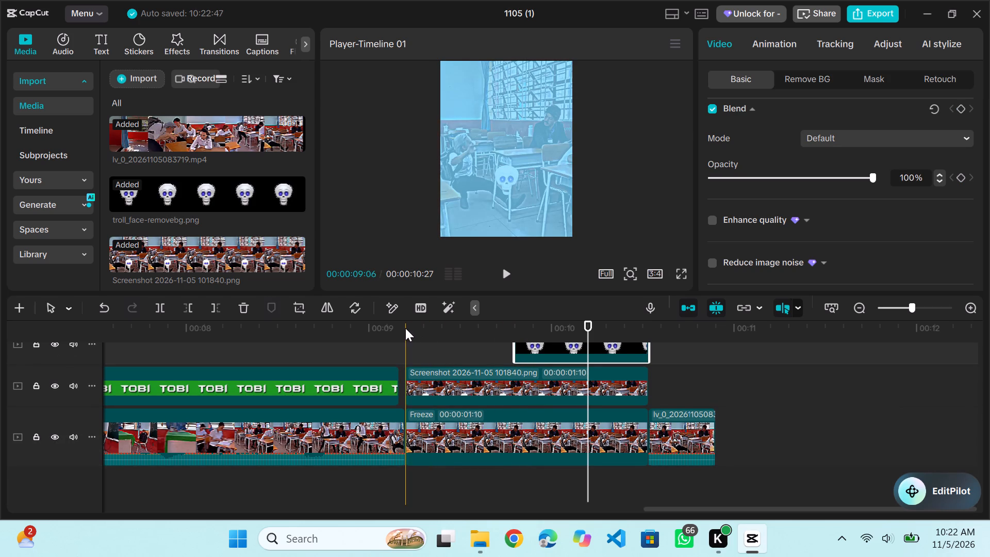
left_click(408, 328)
left_click(436, 394)
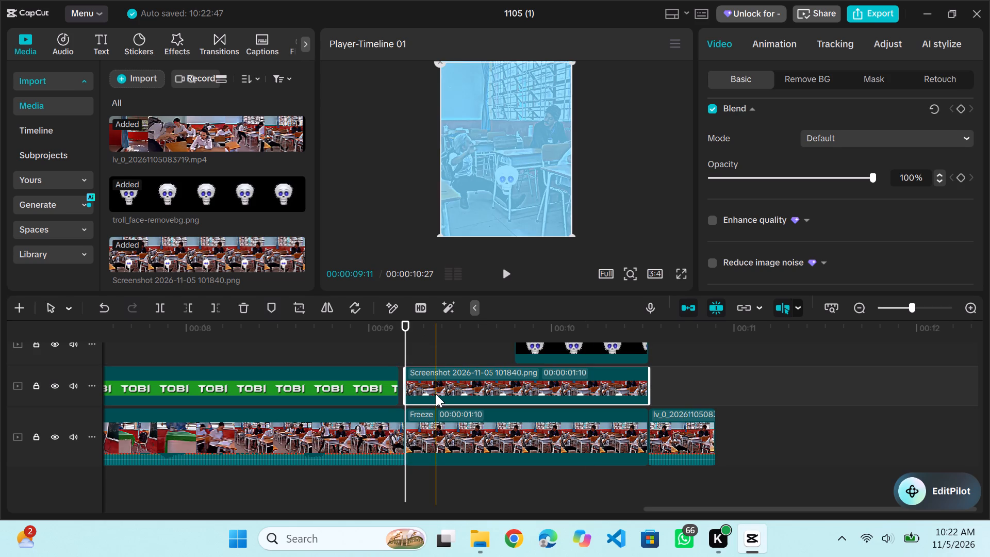
scroll(776, 138, "up", 1)
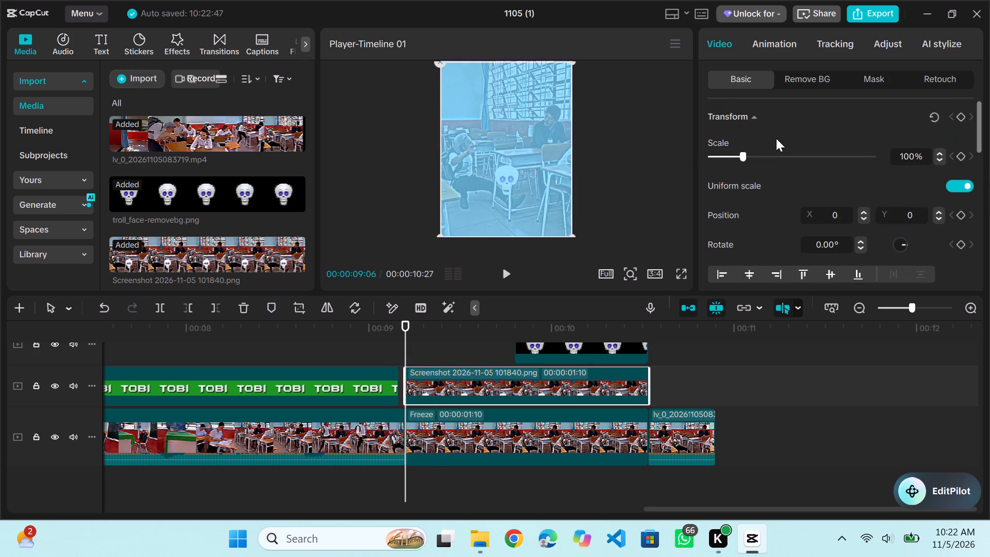
scroll(776, 138, "up", 1)
left_click(957, 155)
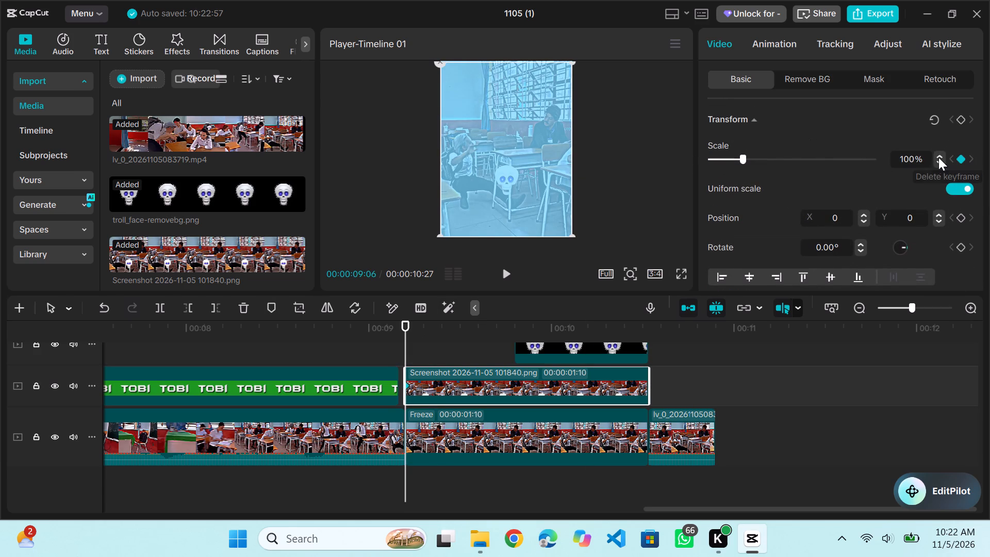
left_click(781, 152)
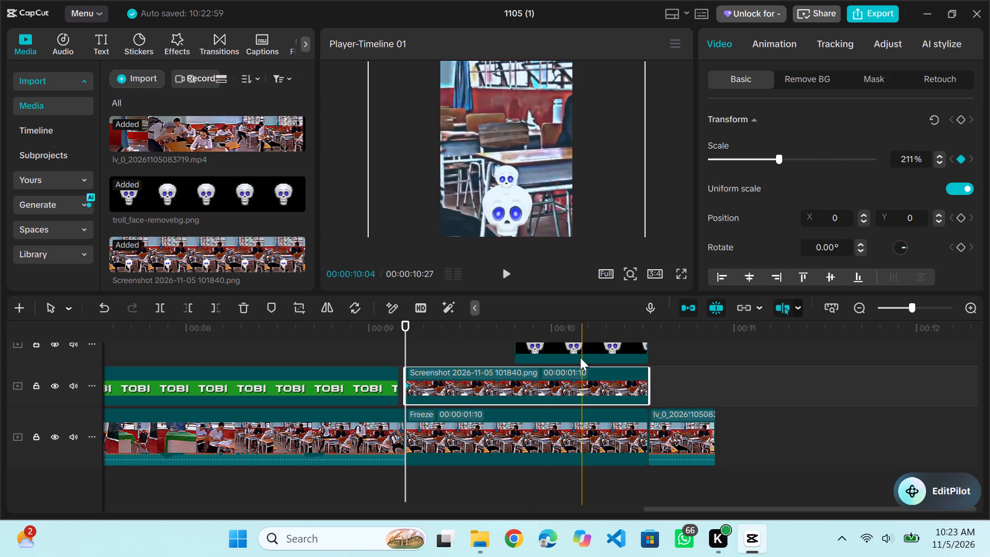
Keyframe the Screenshot clip's scale at 189% at 00:00:09:12 and 160% at 00:00:09:18.
scroll(443, 351, "up", 3, "ctrl")
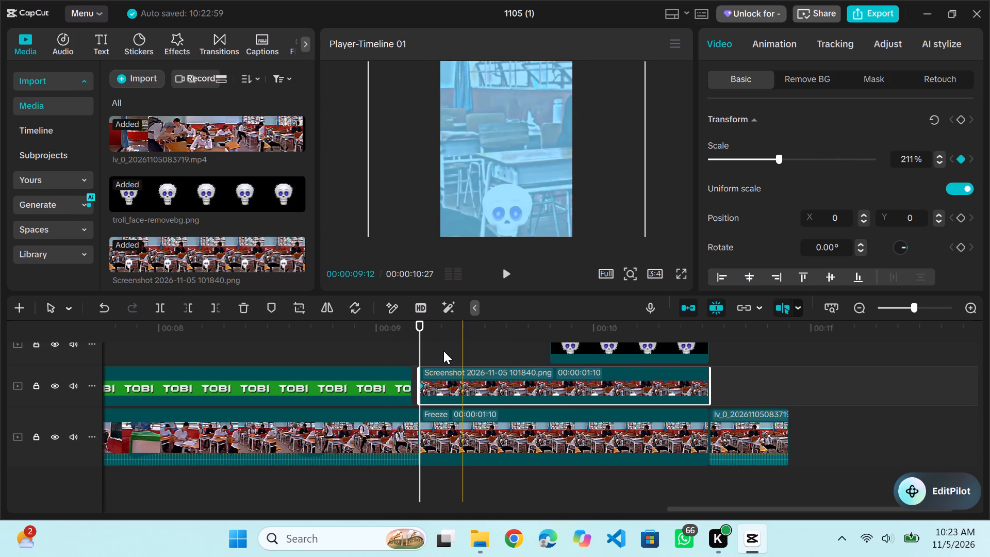
left_click(463, 327)
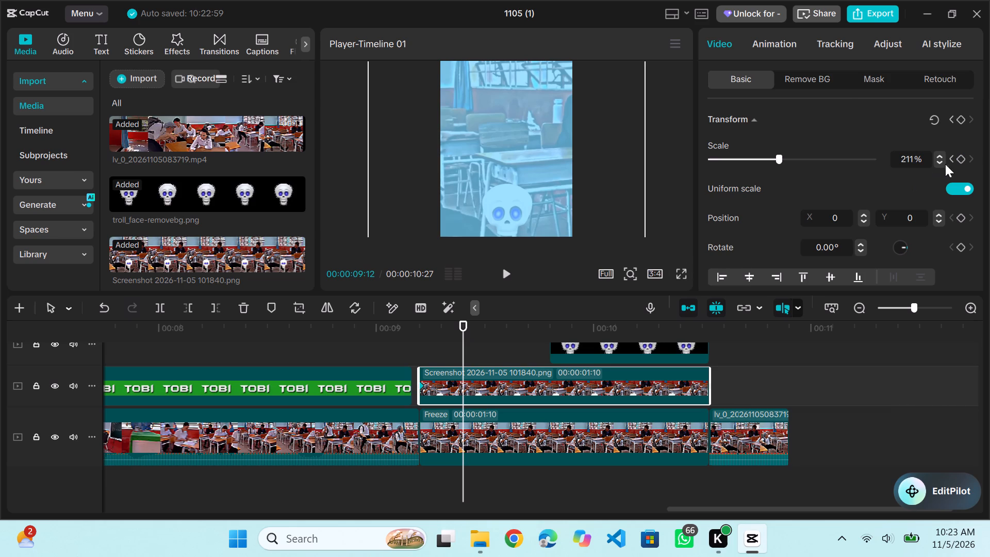
left_click(963, 158)
left_click(772, 157)
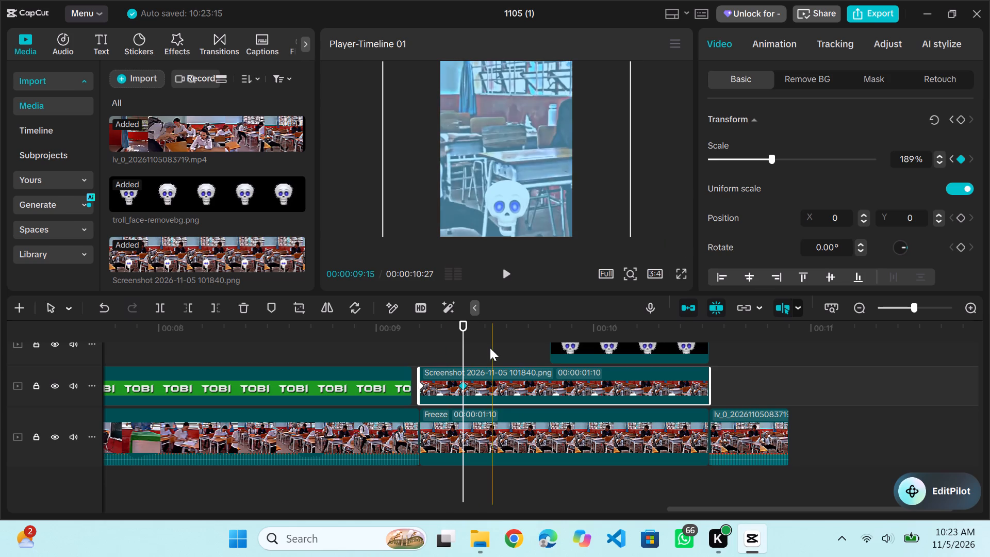
left_click(508, 324)
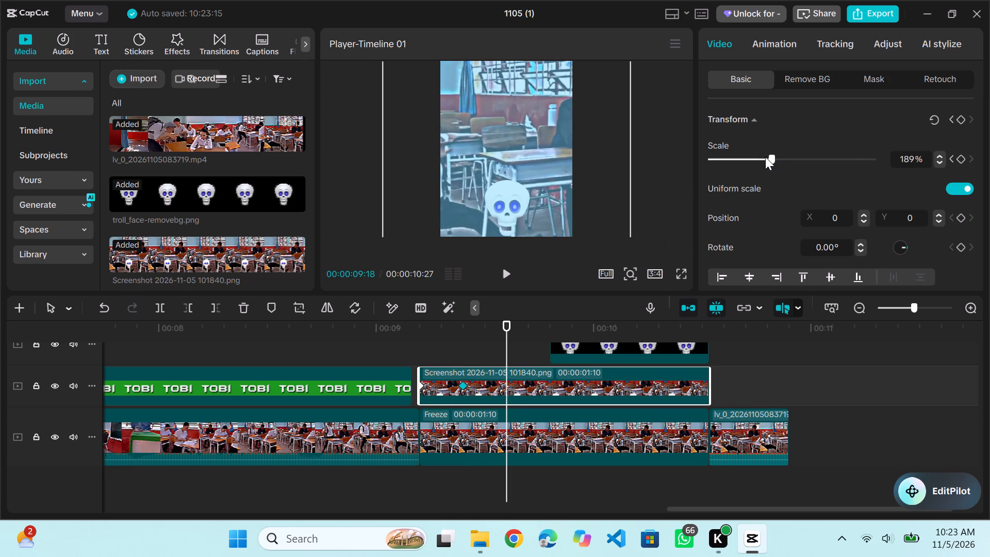
left_click(763, 157)
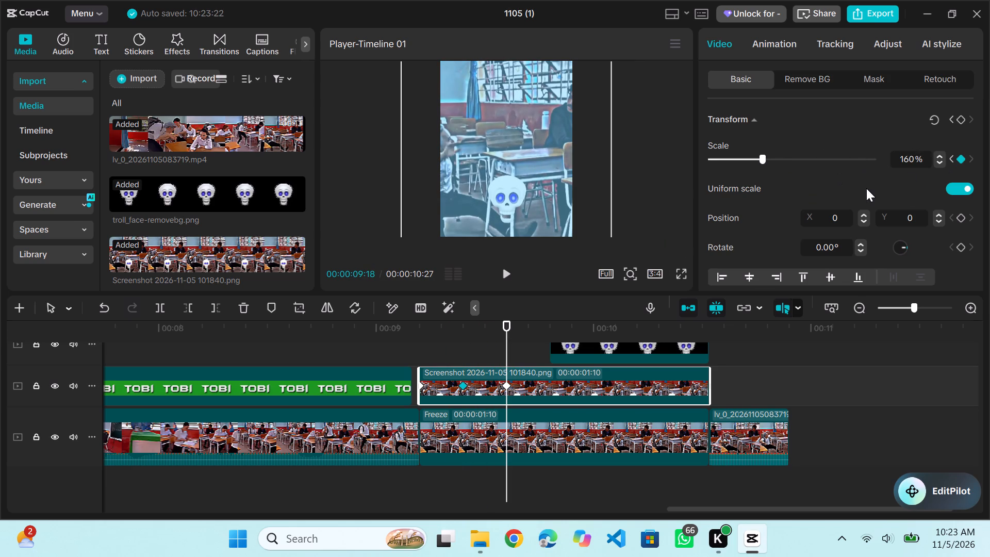
Keyframe the Screenshot clip's scale at 138% at 00:00:09:24 and 117% at 00:00:10:00.
left_click(549, 325)
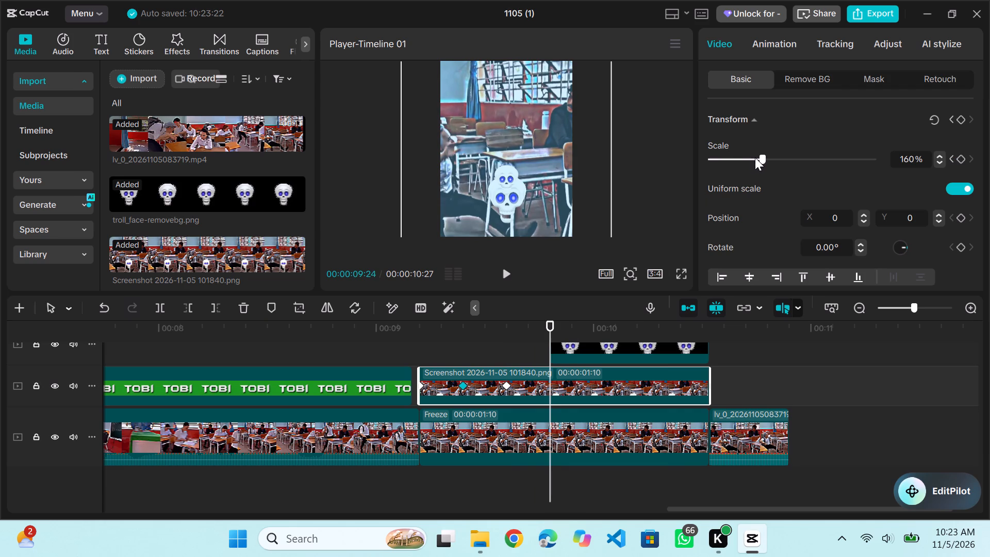
left_click(755, 157)
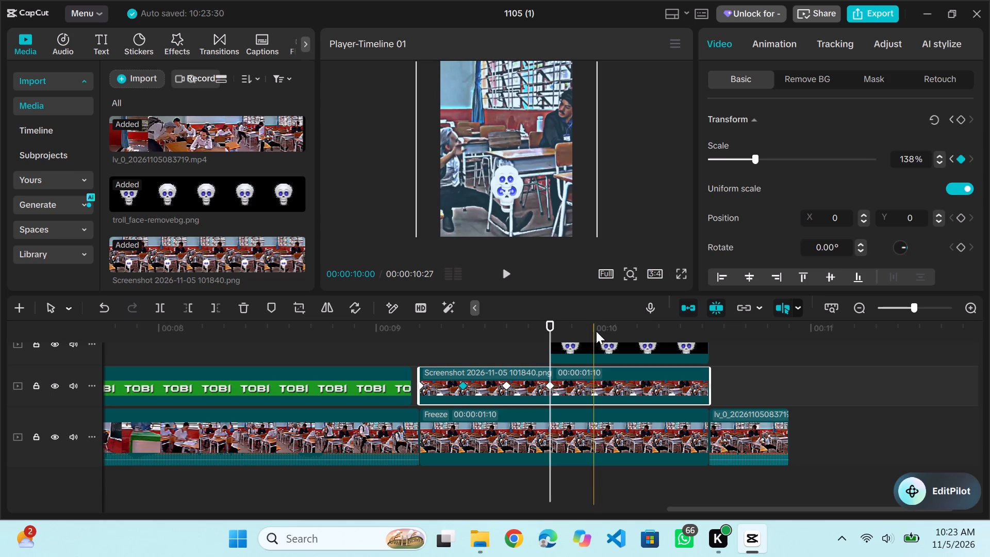
left_click(596, 331)
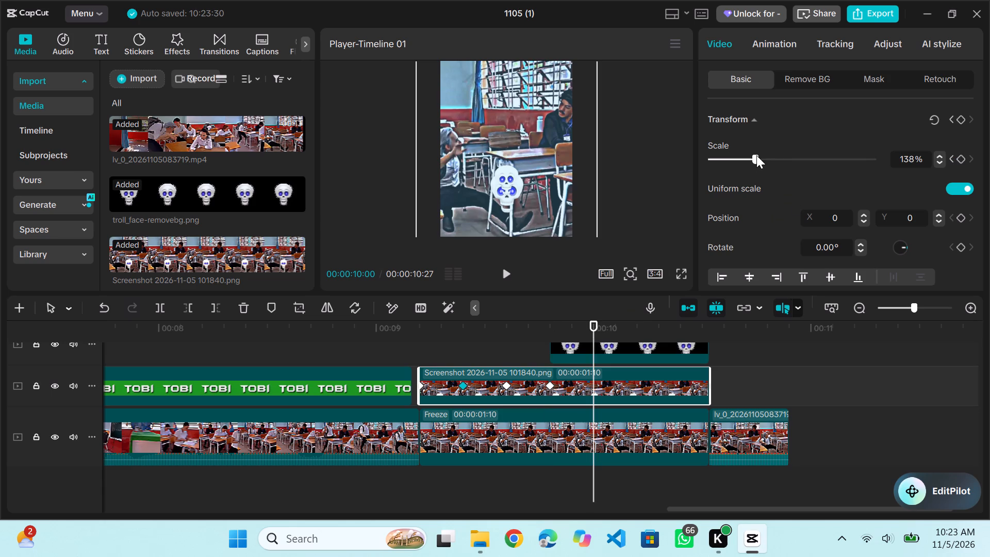
left_click(750, 157)
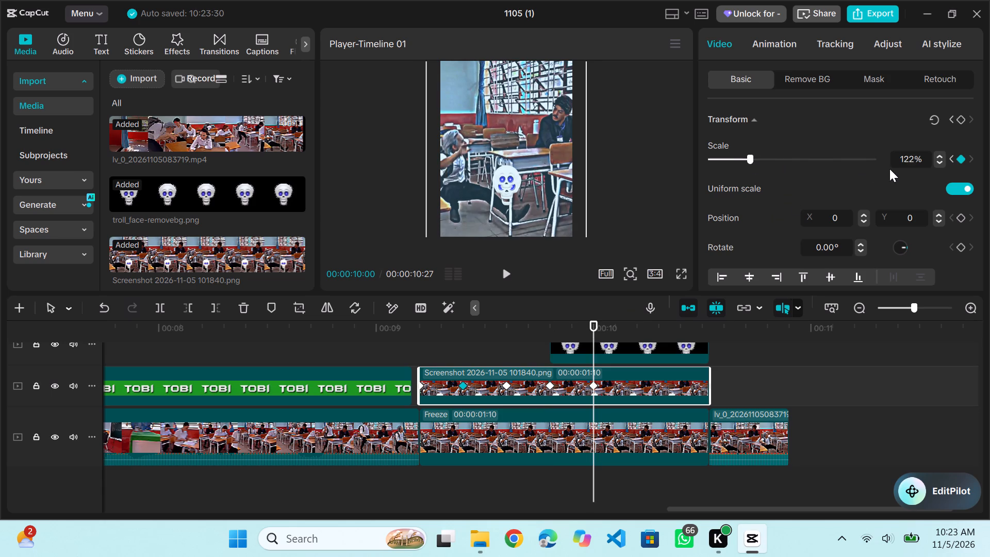
triple_click(941, 163)
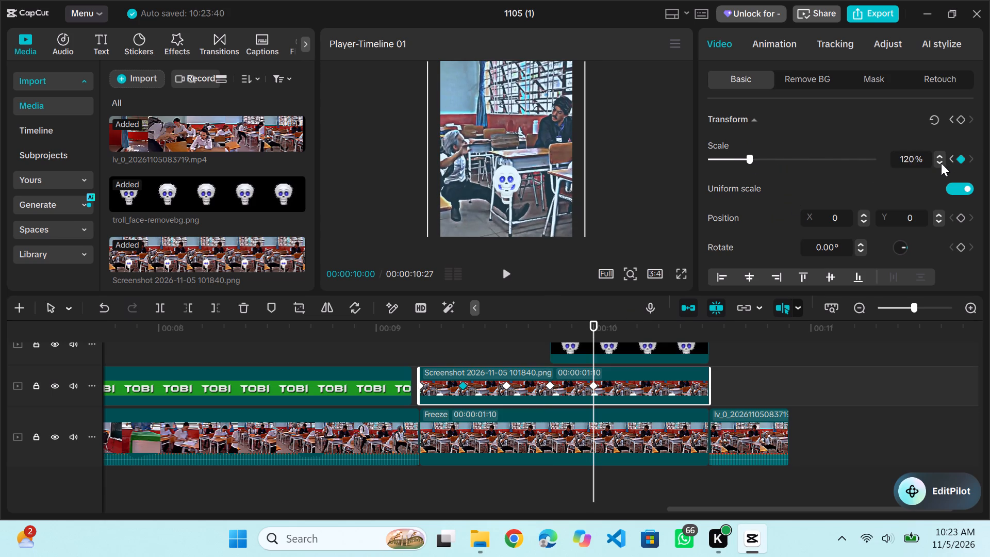
double_click(941, 163)
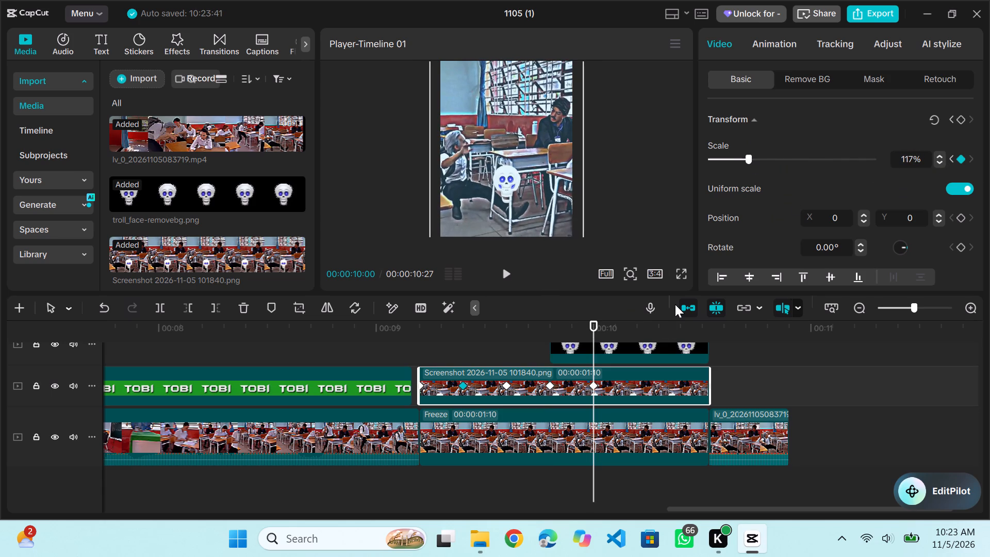
Keyframe the Screenshot clip's scale at 103% at about 00:00:10:03.
left_click(613, 332)
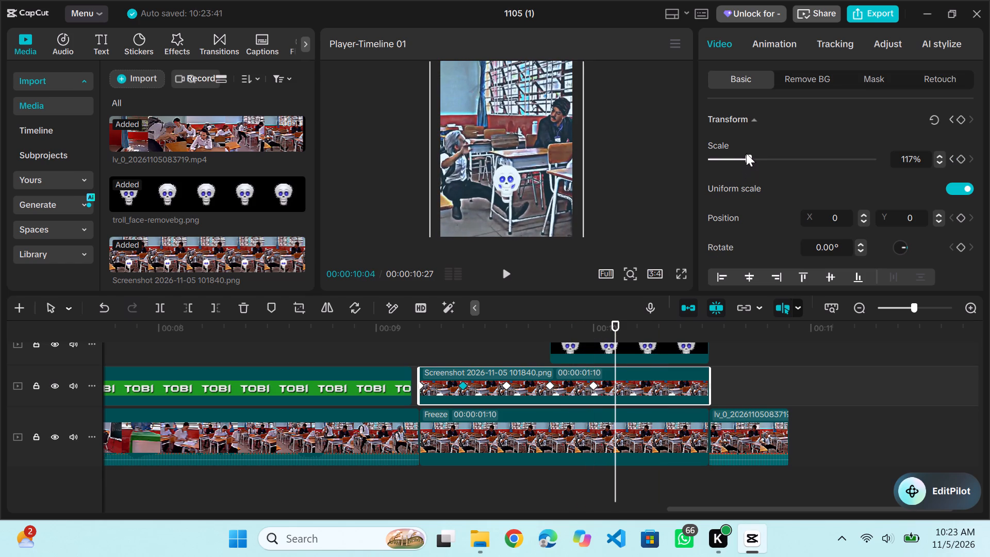
left_click(744, 157)
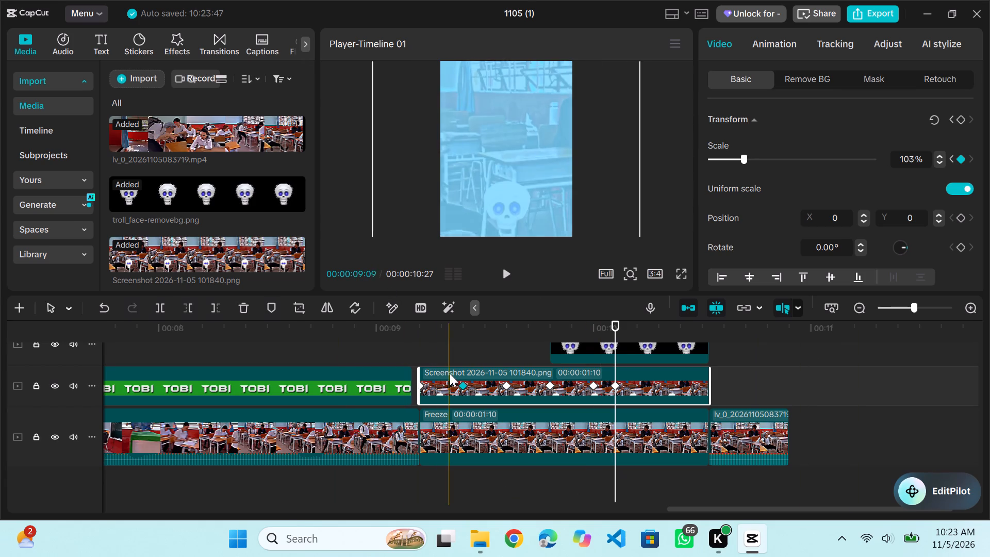
Keyframe the Screenshot clip's opacity at 65% on its first keyframe at 00:00:09:06.
left_click(422, 385)
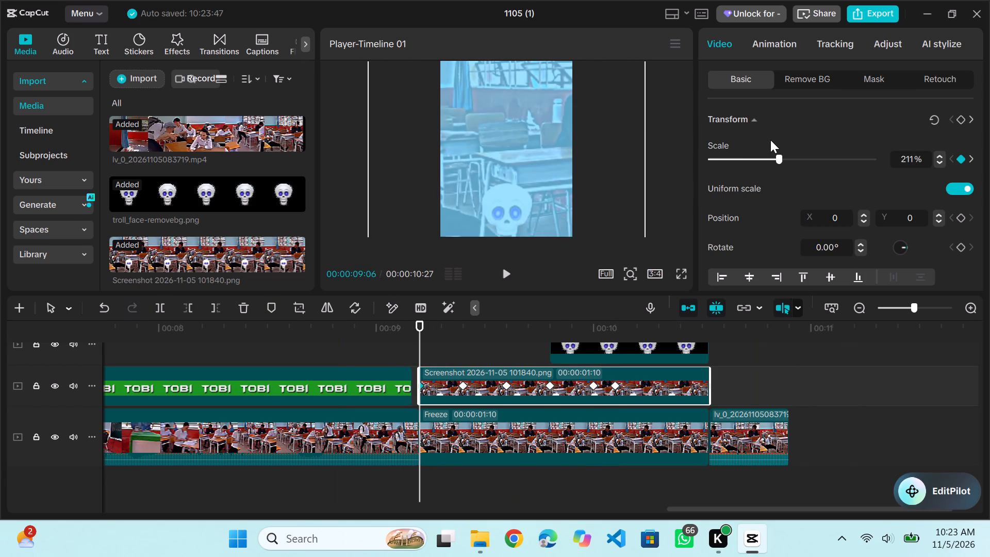
scroll(819, 199, "down", 1)
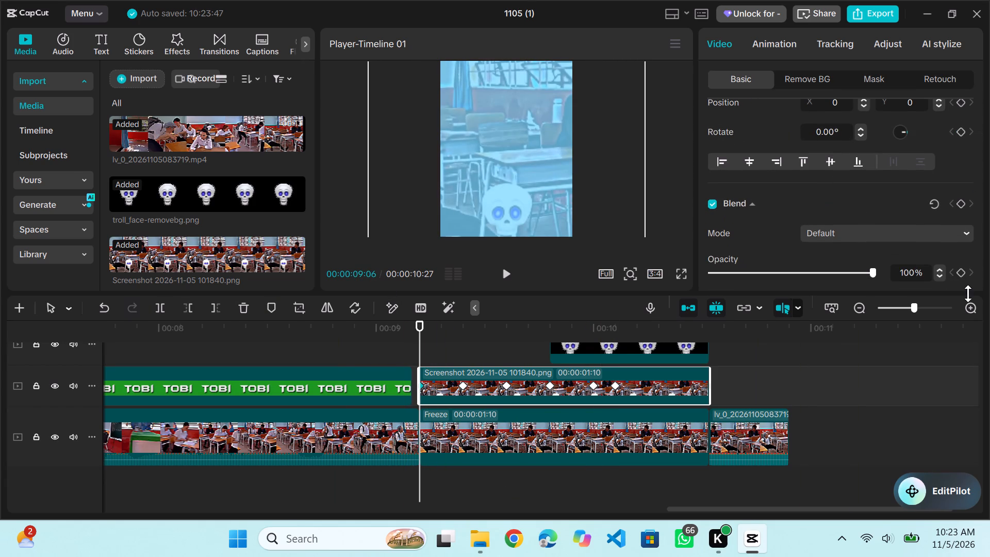
left_click(961, 267)
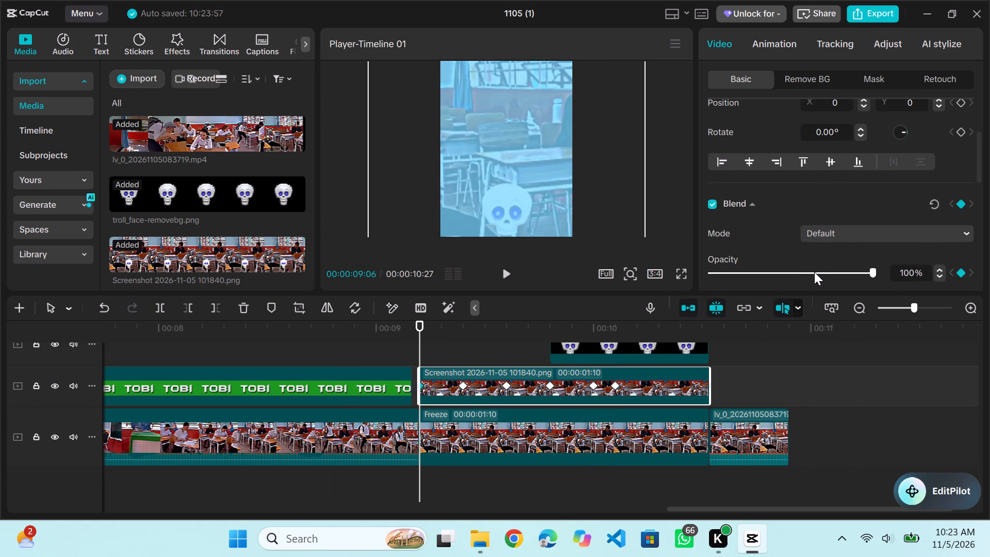
left_click(812, 272)
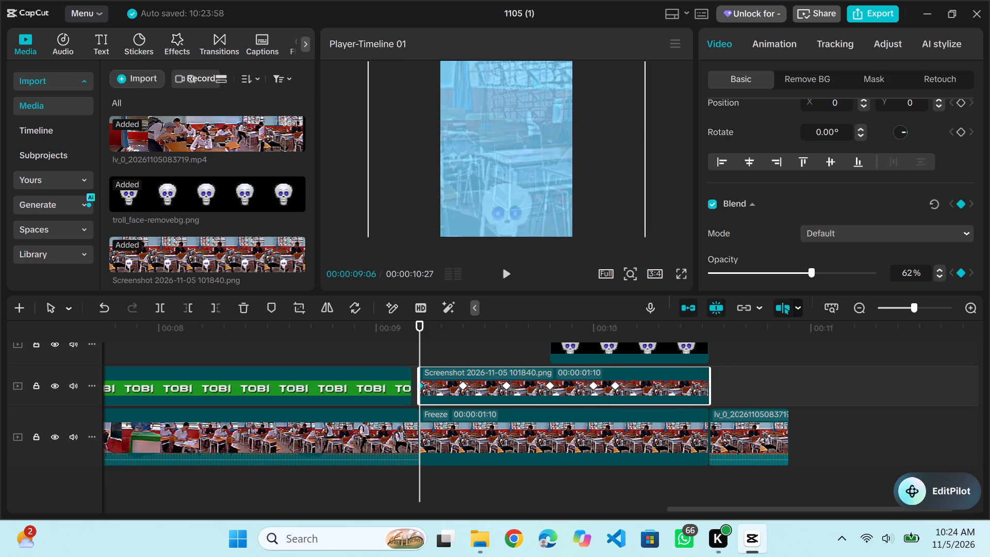
double_click(939, 268)
left_click(939, 268)
Keyframe the Screenshot clip's opacity at 59% at 00:00:09:12 and 50% at 00:00:09:18, on the existing scale keyframes.
left_click(462, 385)
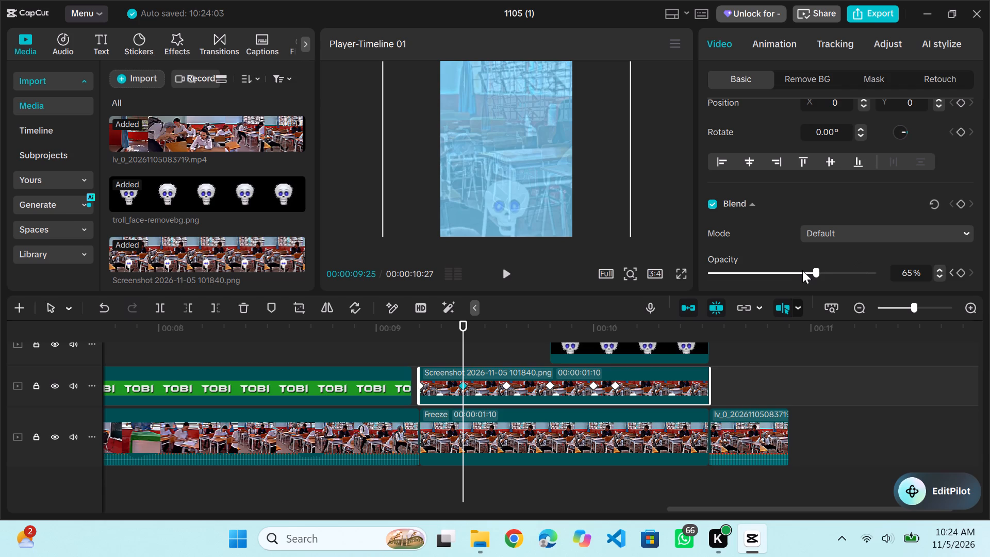
left_click(806, 273)
left_click(509, 383)
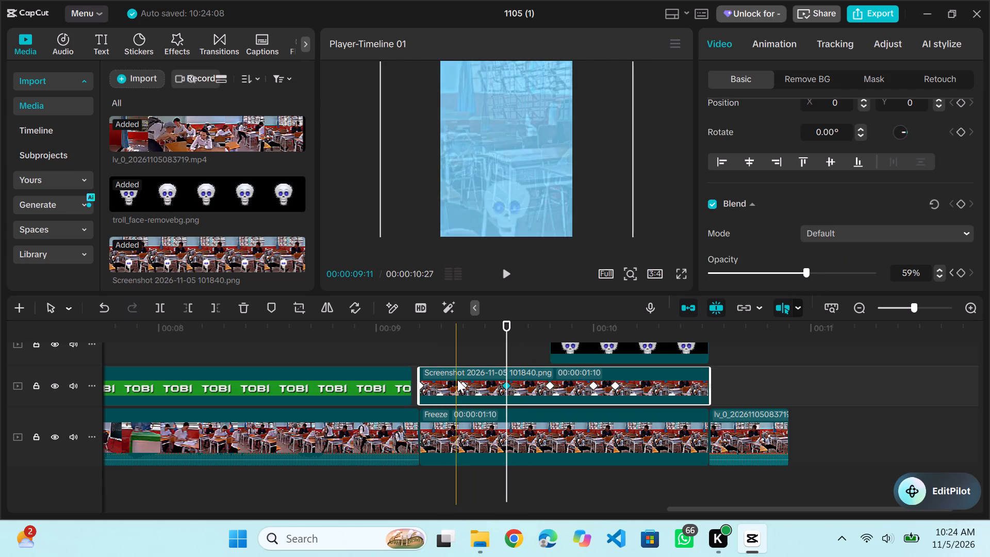
left_click(464, 386)
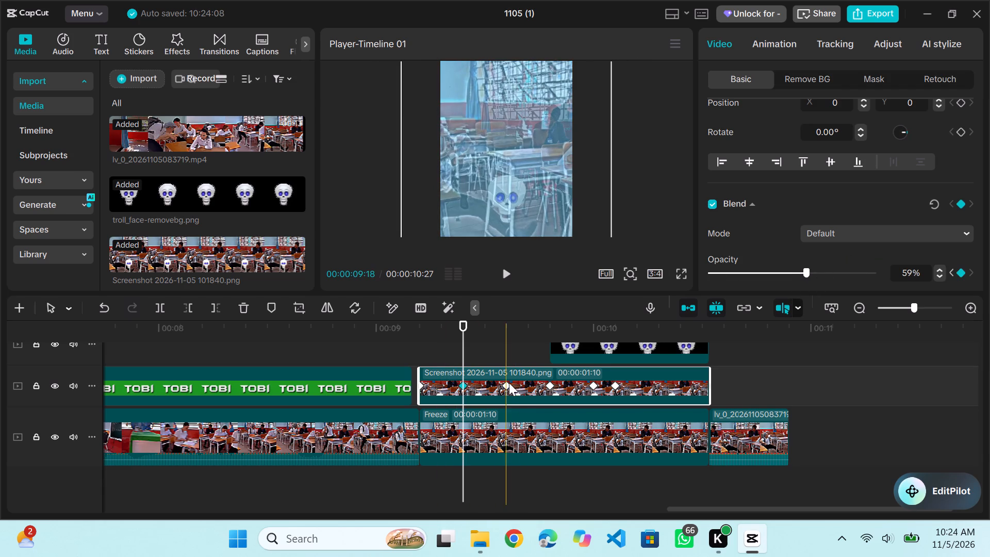
left_click(509, 383)
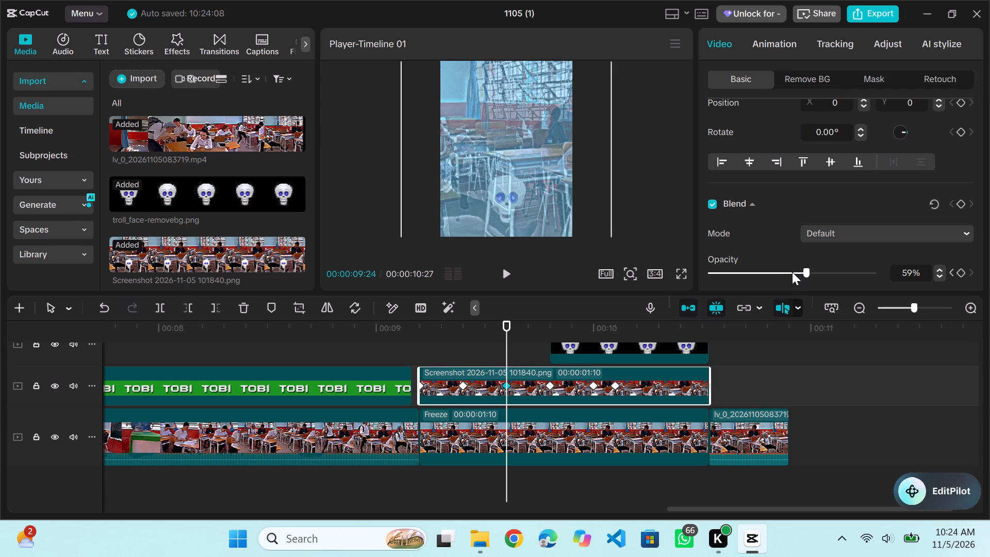
left_click(792, 272)
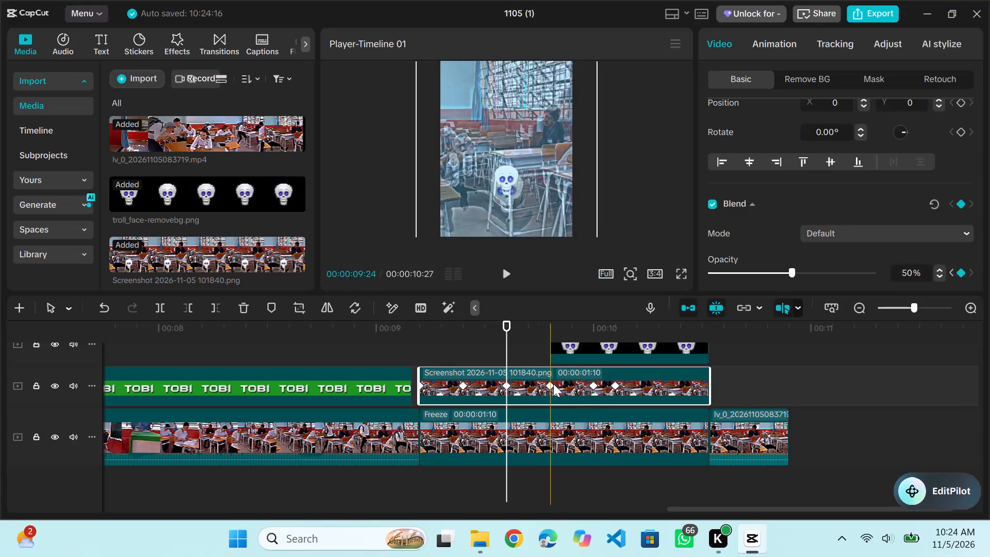
Keyframe the Screenshot clip's opacity at 44% at 00:00:09:24 and 28% at 00:00:10:00.
left_click(551, 386)
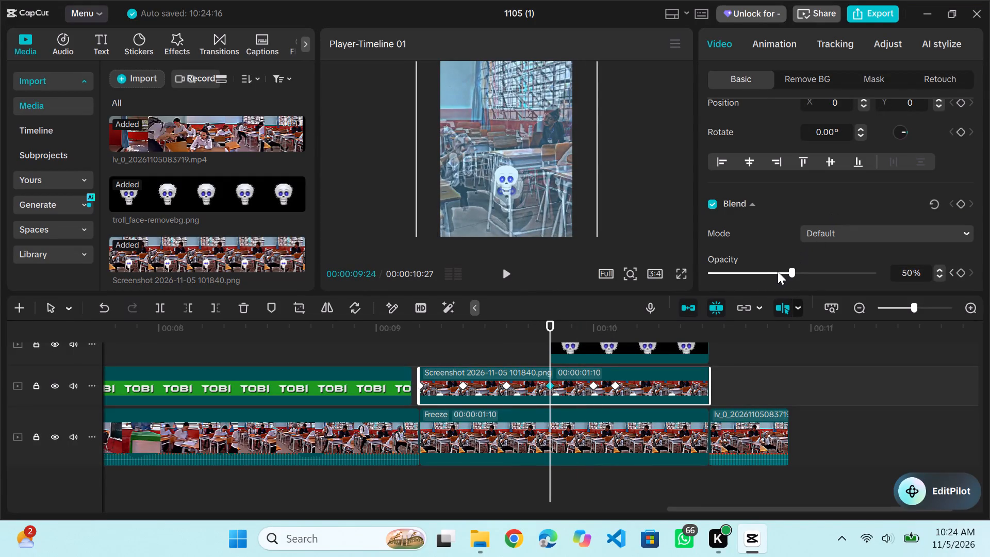
left_click(783, 271)
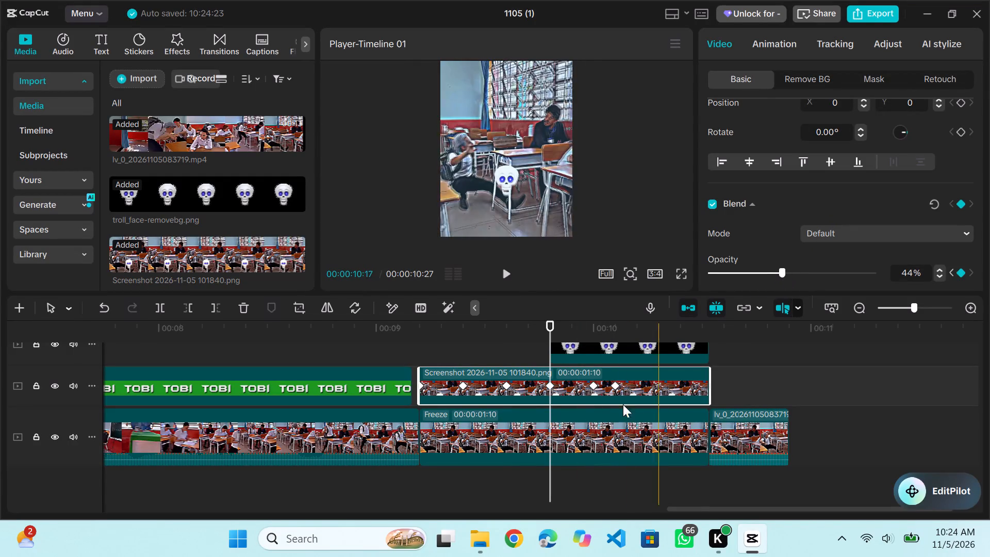
left_click(593, 383)
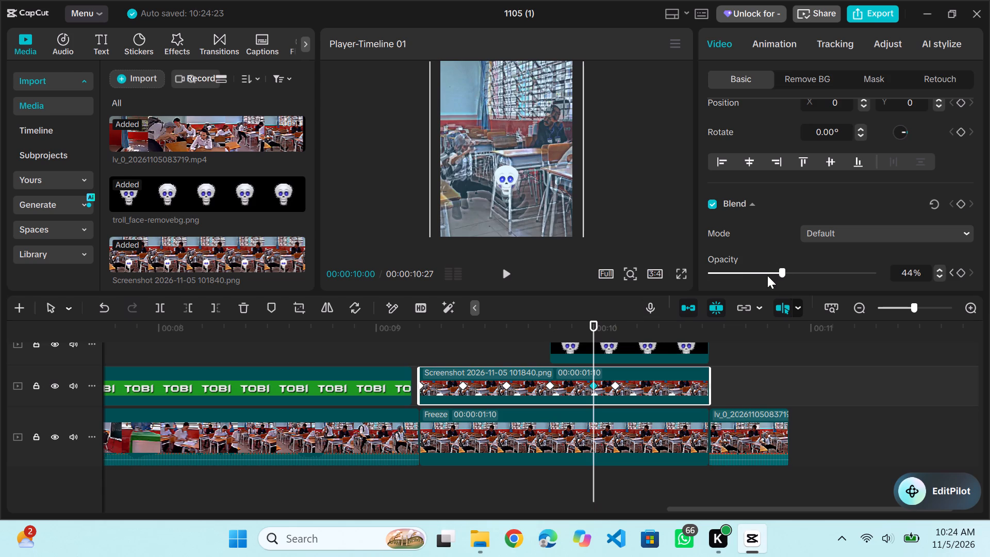
left_click(750, 271)
left_click(757, 271)
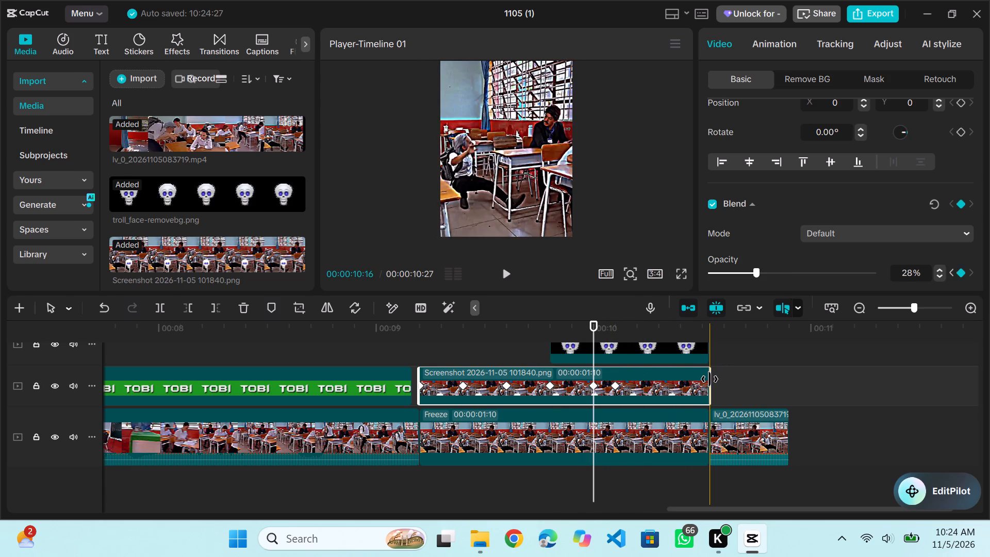
Trim the end of the Screenshot clip to just past its last keyframe, for a duration of 00:00:00:29.
left_click_drag(709, 379, 629, 389)
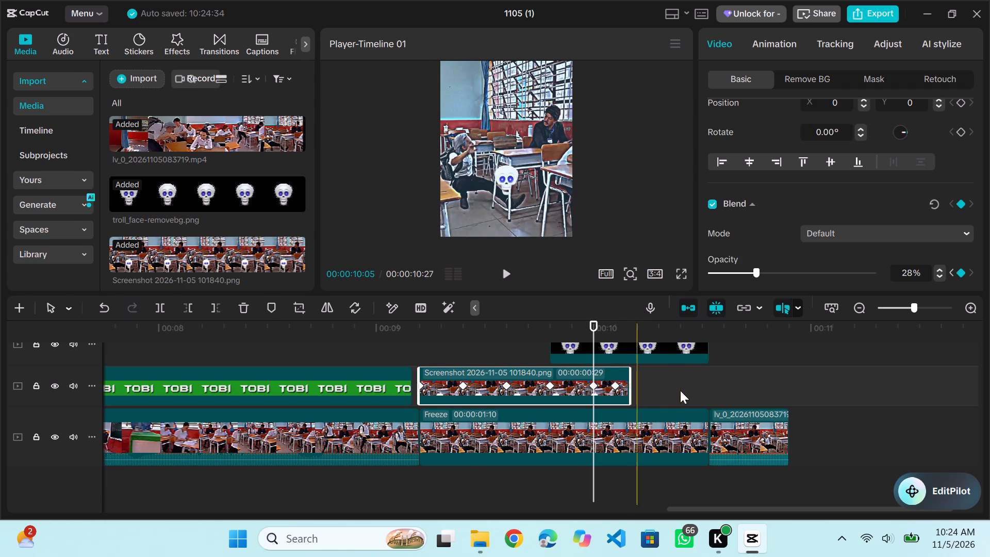
Extend the beginning of the troll_face-removebg.png skull clip earlier to about 00:00:09:21, for a duration of 00:00:00:25.
scroll(681, 390, "up", 1)
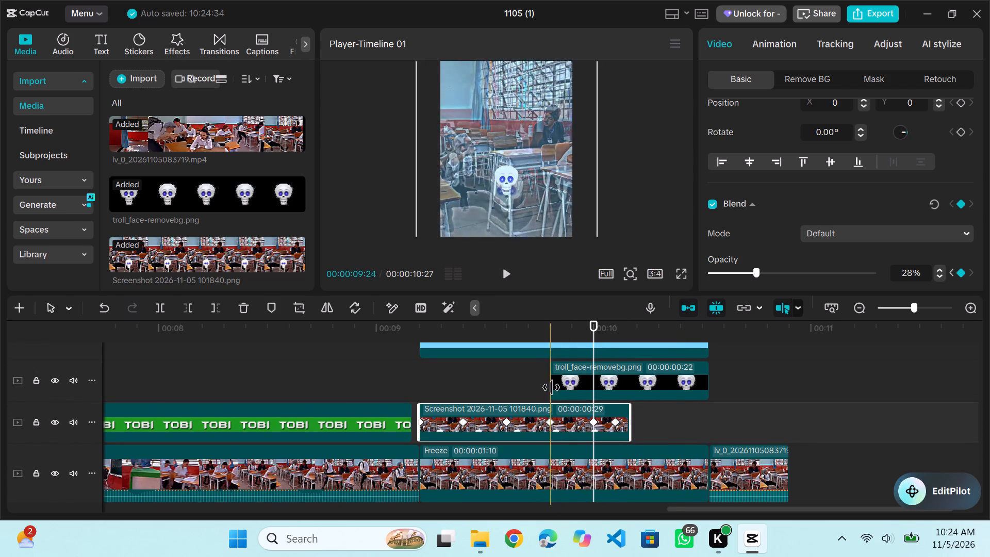
left_click(570, 380)
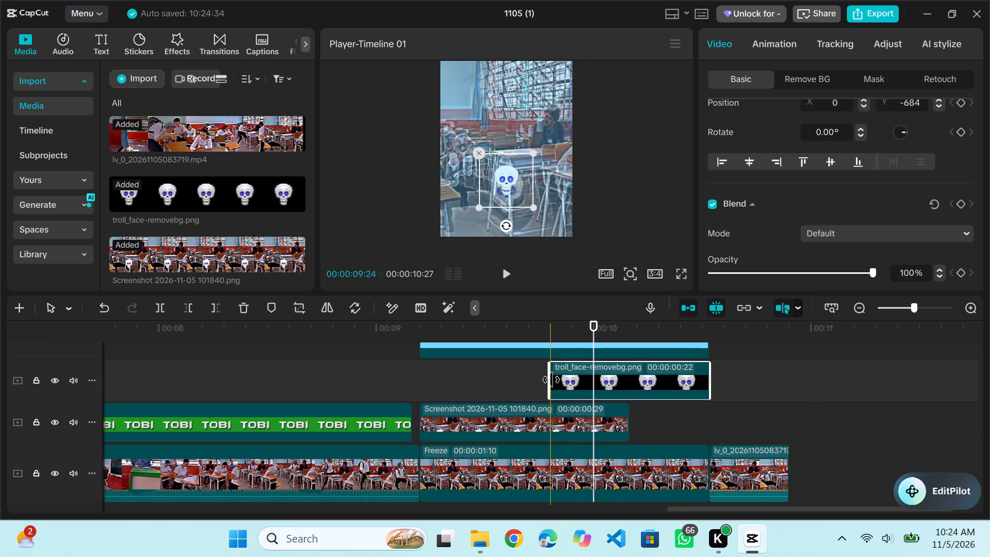
left_click_drag(550, 382, 528, 385)
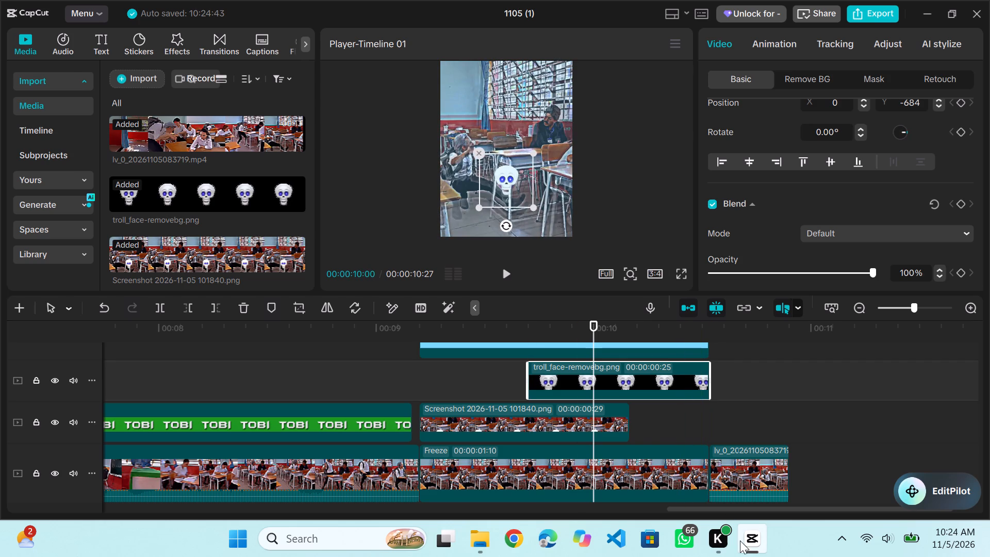
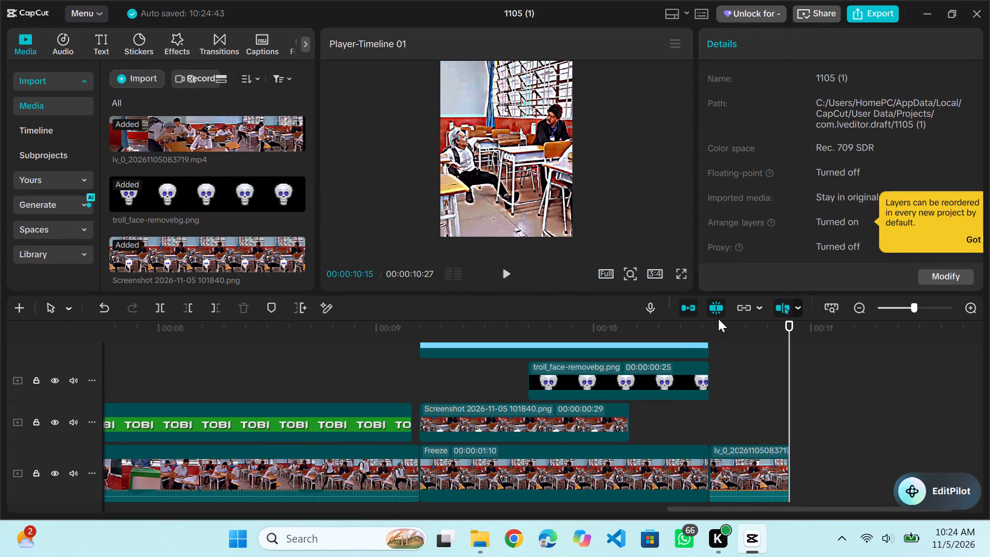
Place the playhead at the end of the Freeze clip, where the final classroom clip segment begins.
left_click(709, 332)
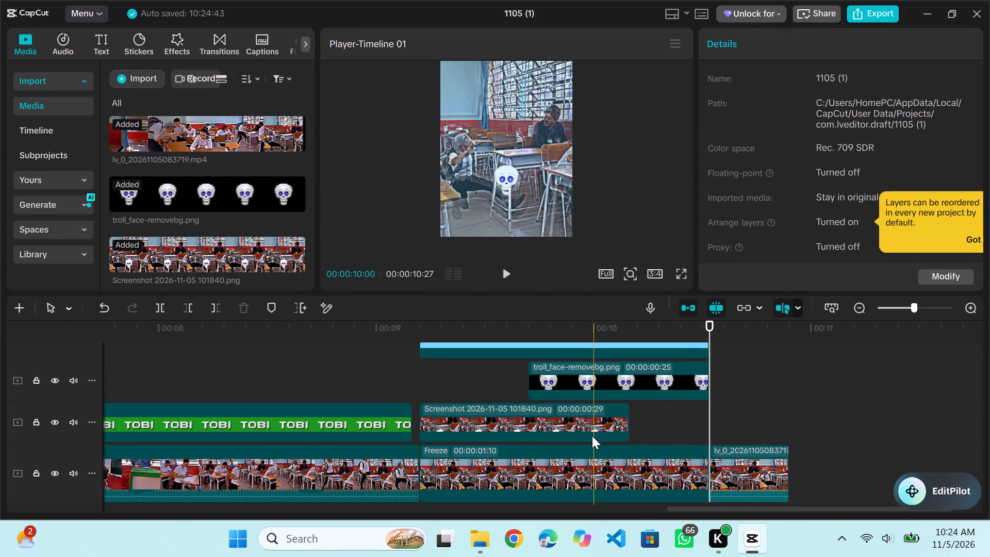
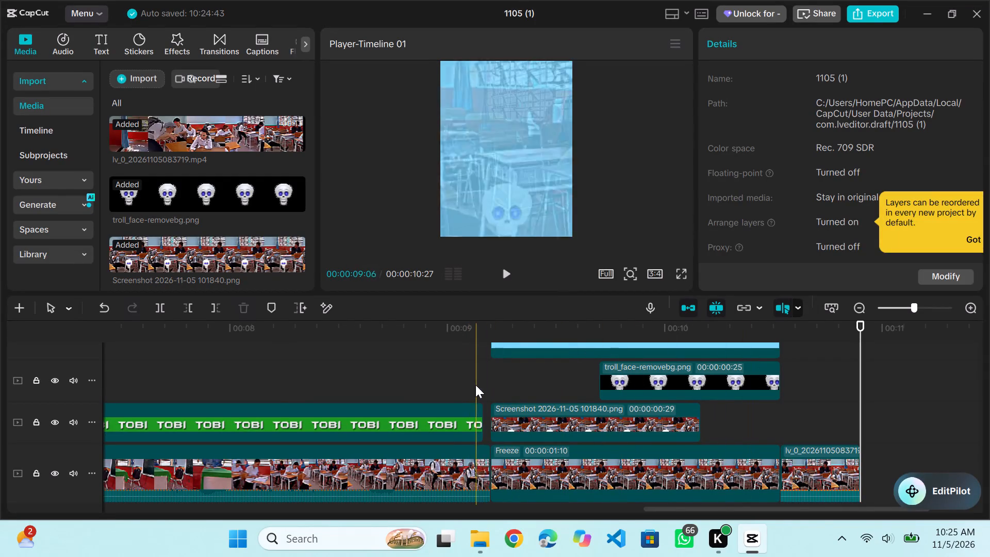
Play back the ending from about the 8-second mark through the freeze frame and its overlays.
left_click(244, 333)
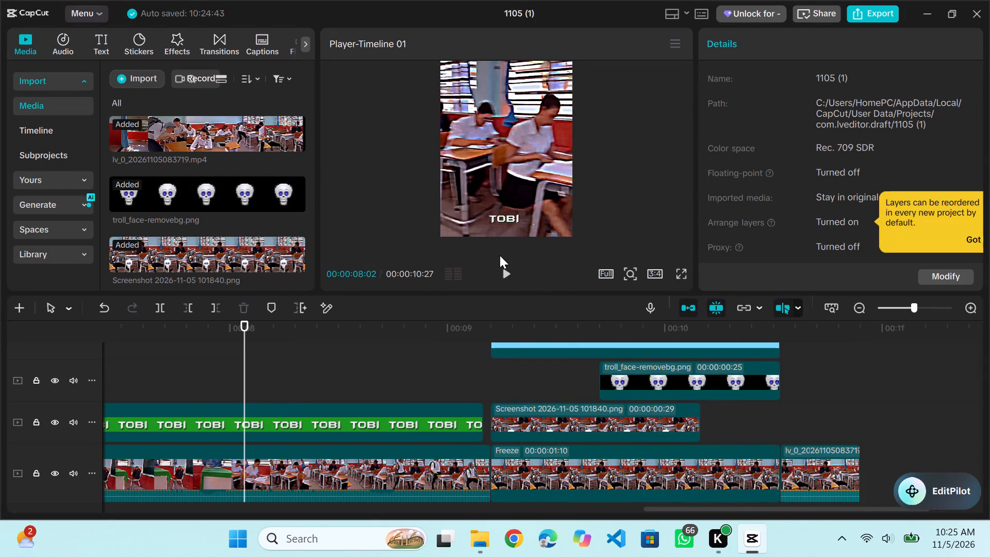
left_click(504, 266)
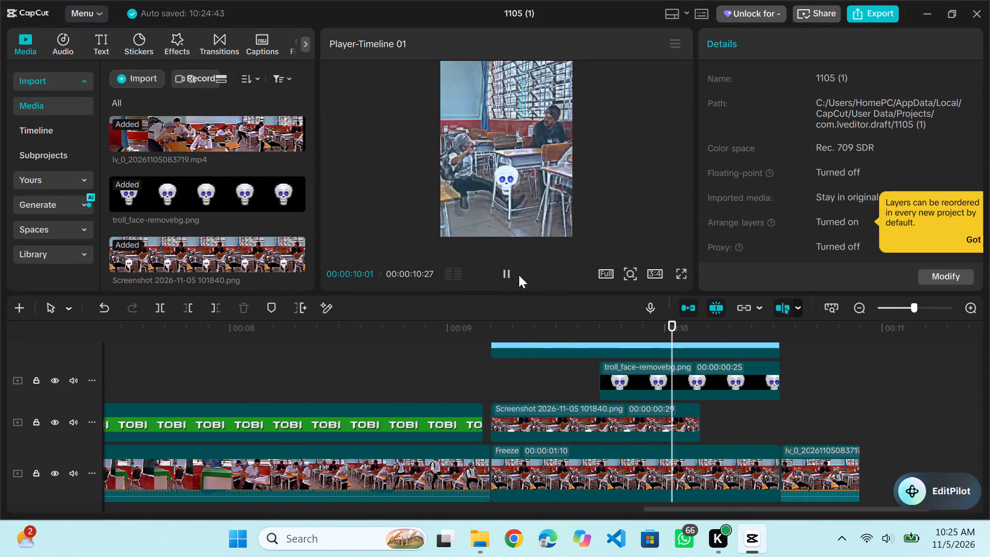
left_click(506, 279)
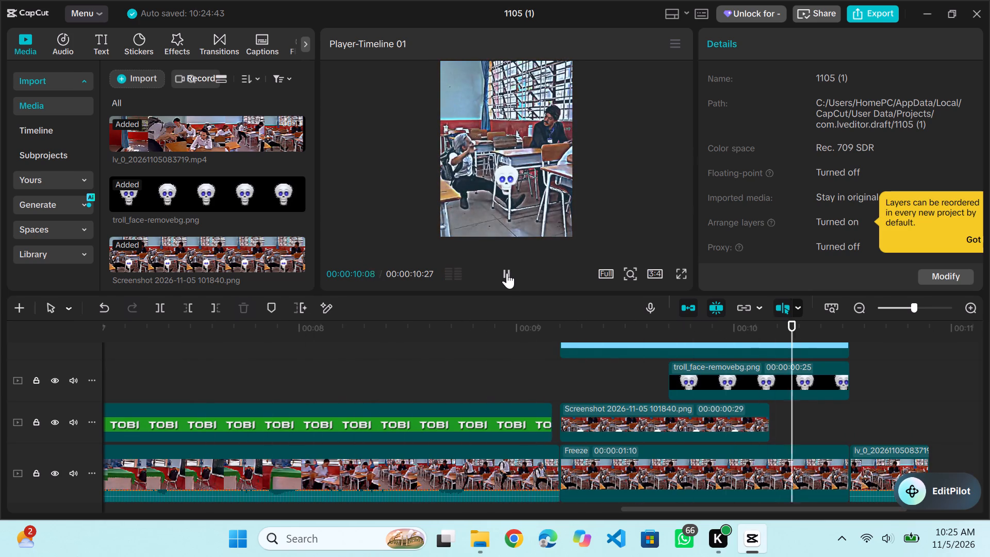
left_click(507, 273)
left_click(507, 273)
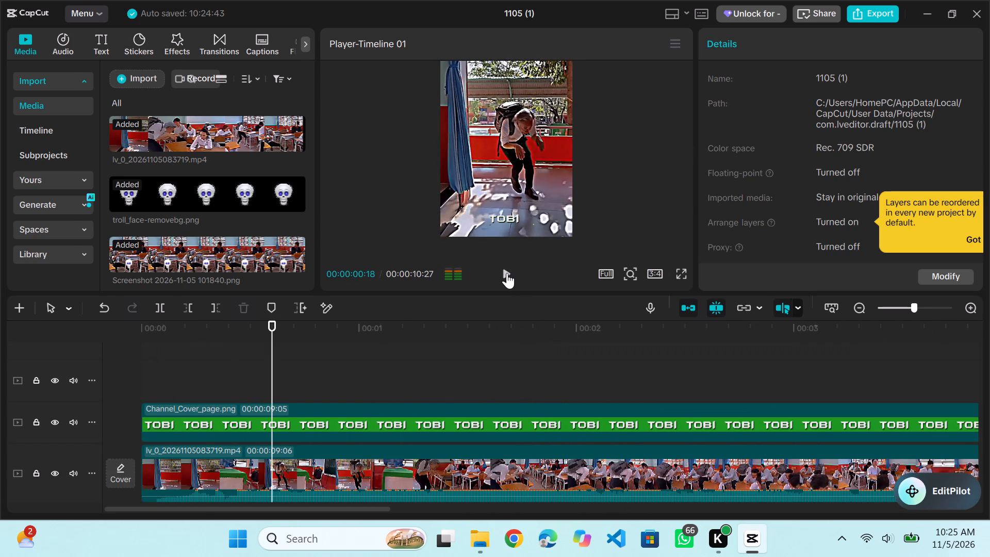
left_click(504, 539)
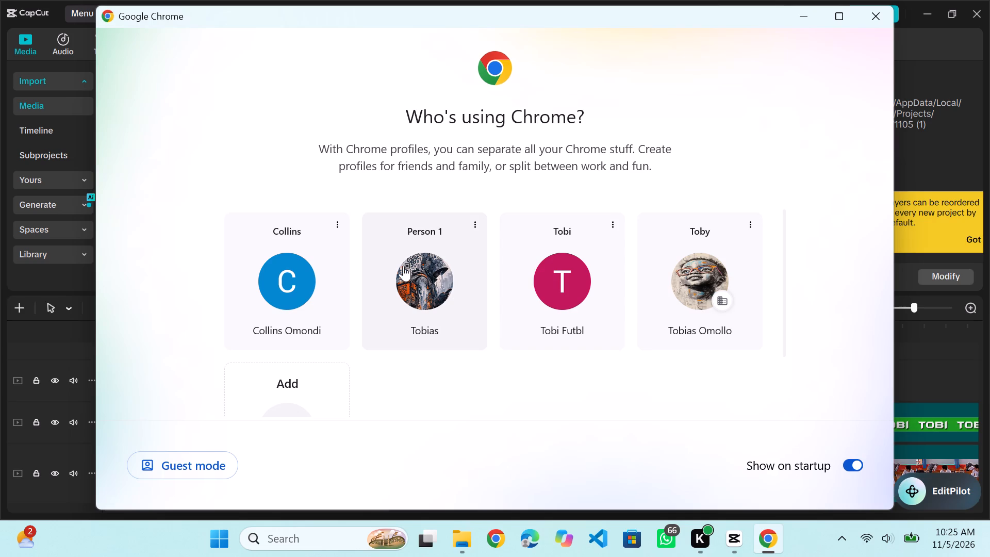
left_click(860, 18)
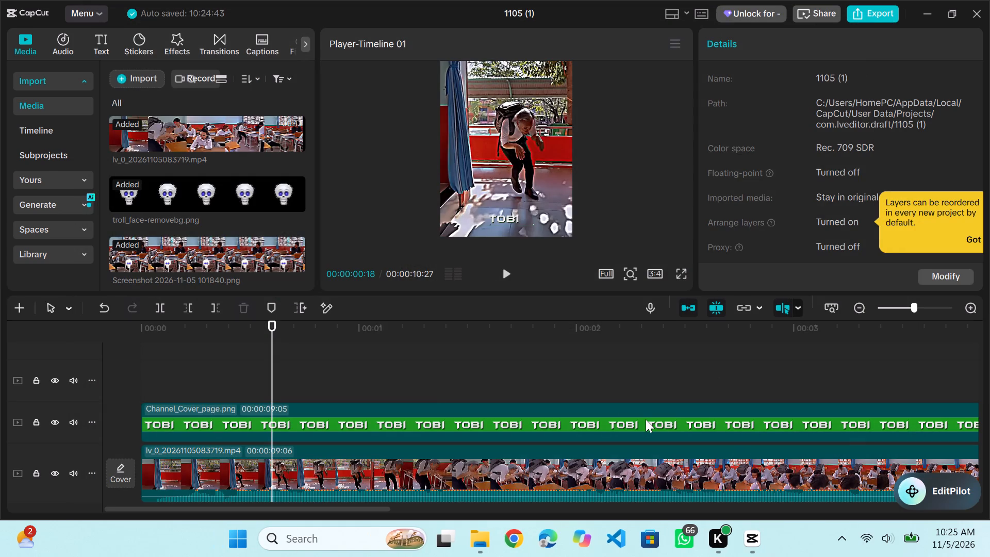
scroll(442, 397, "left", 10)
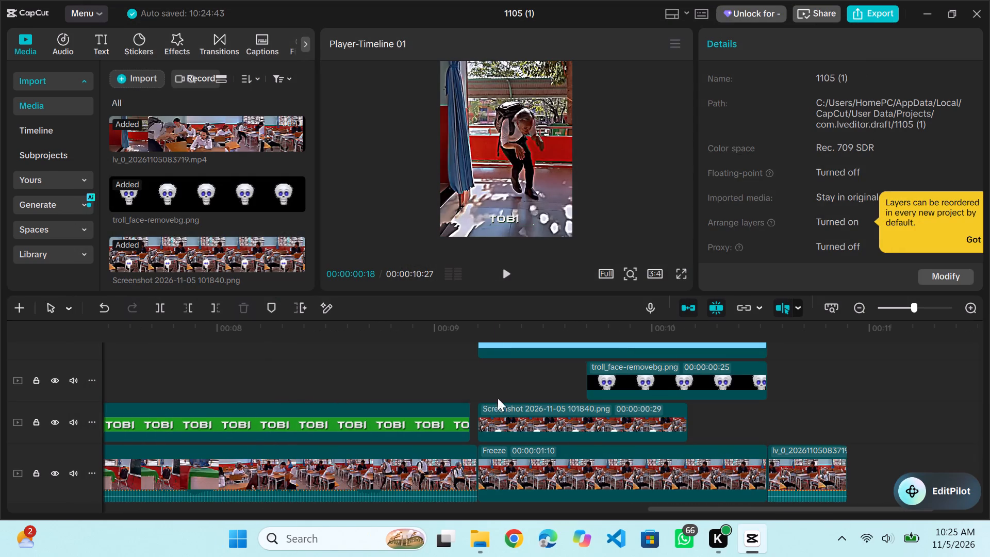
left_click(210, 337)
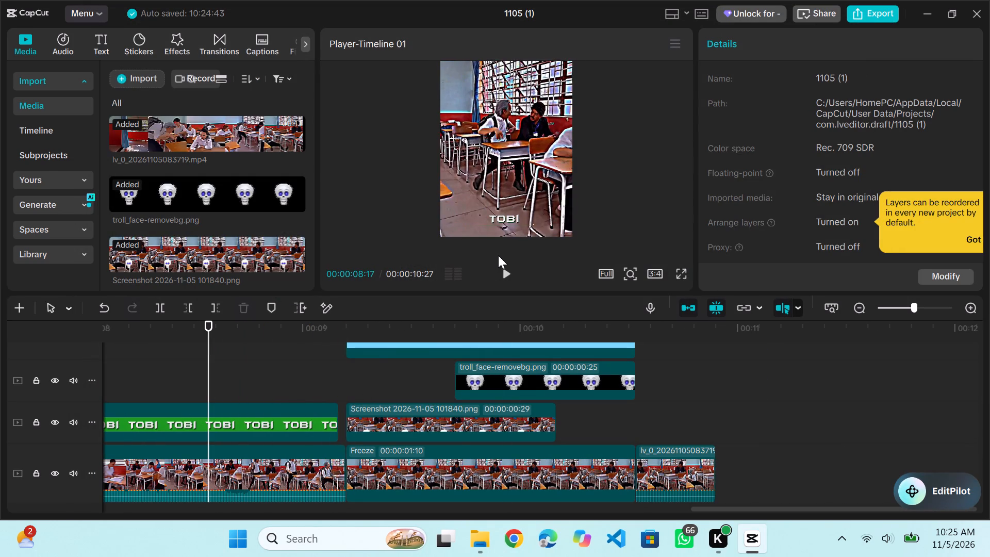
left_click(513, 271)
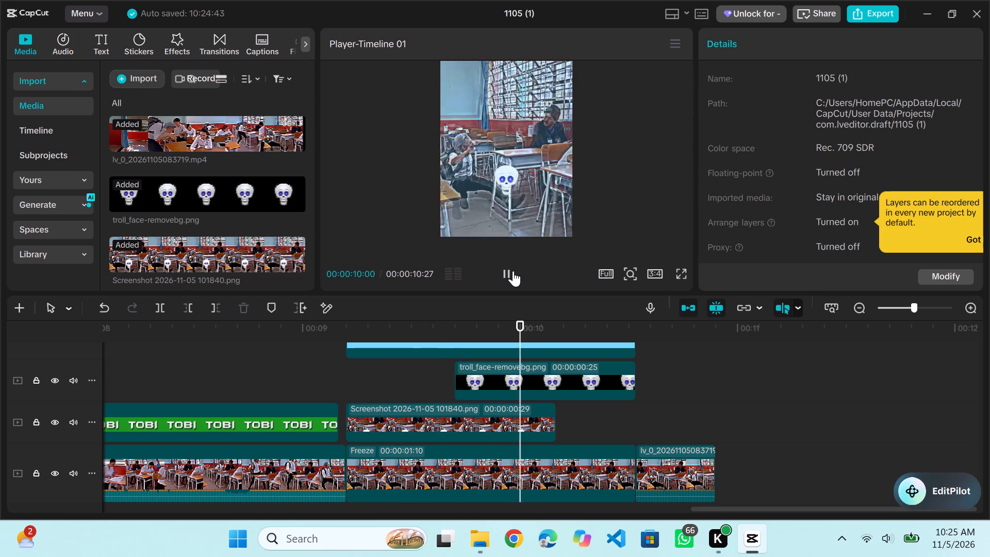
left_click(513, 271)
Lower the volume of the classroom clip before the freeze frame to -55.3 dB.
left_click(230, 486)
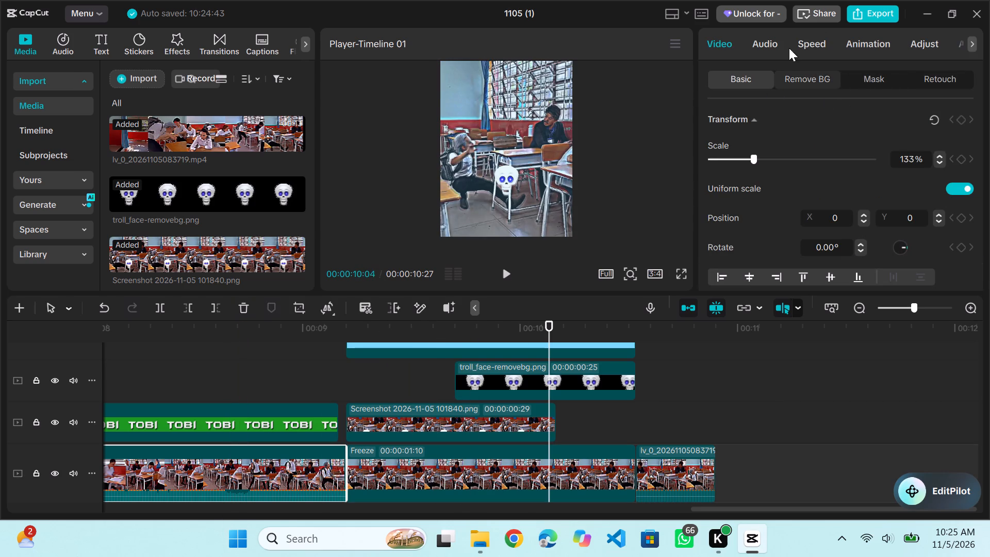
left_click(765, 44)
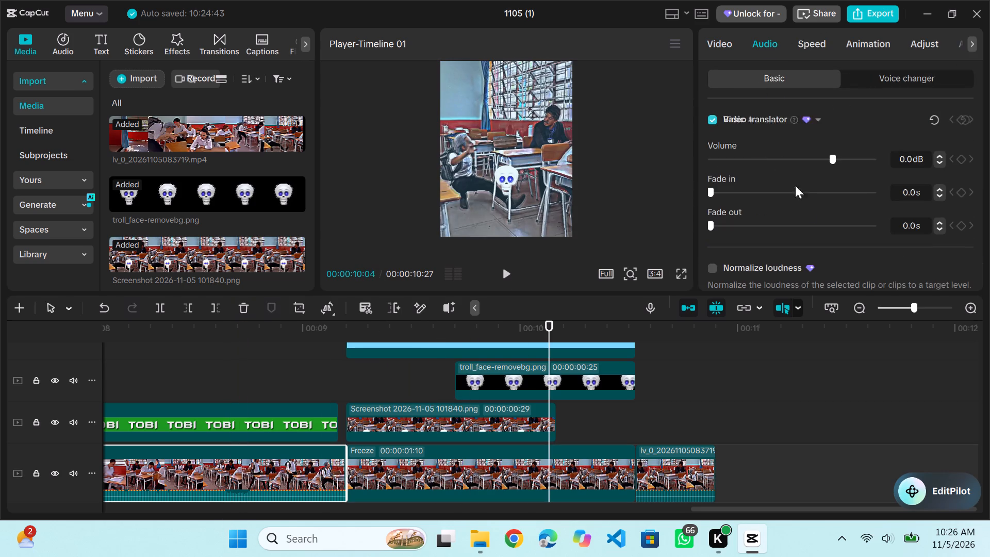
left_click(717, 159)
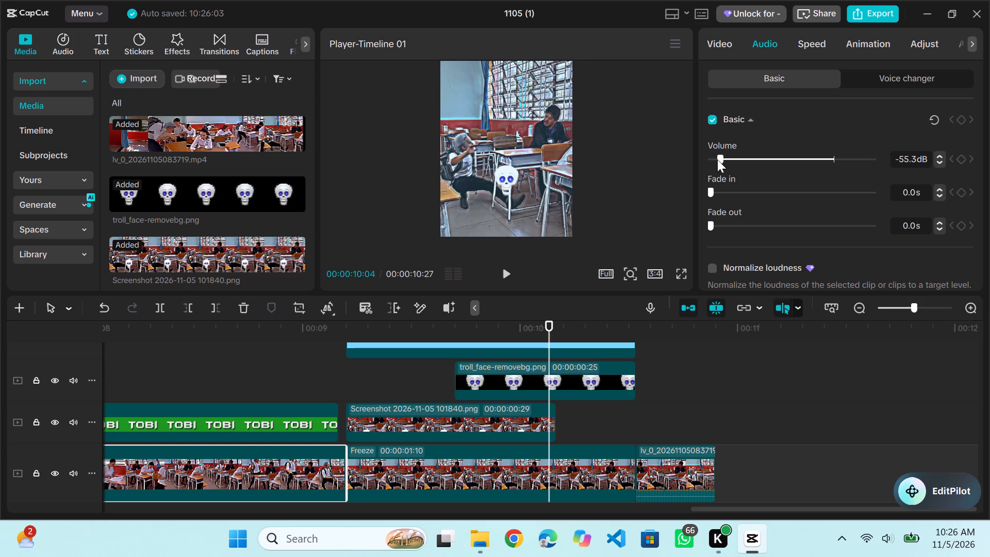
Lower the volume of the final classroom segment after the freeze frame to -57.6 dB.
scroll(492, 448, "right", 1)
scroll(492, 448, "left", 1)
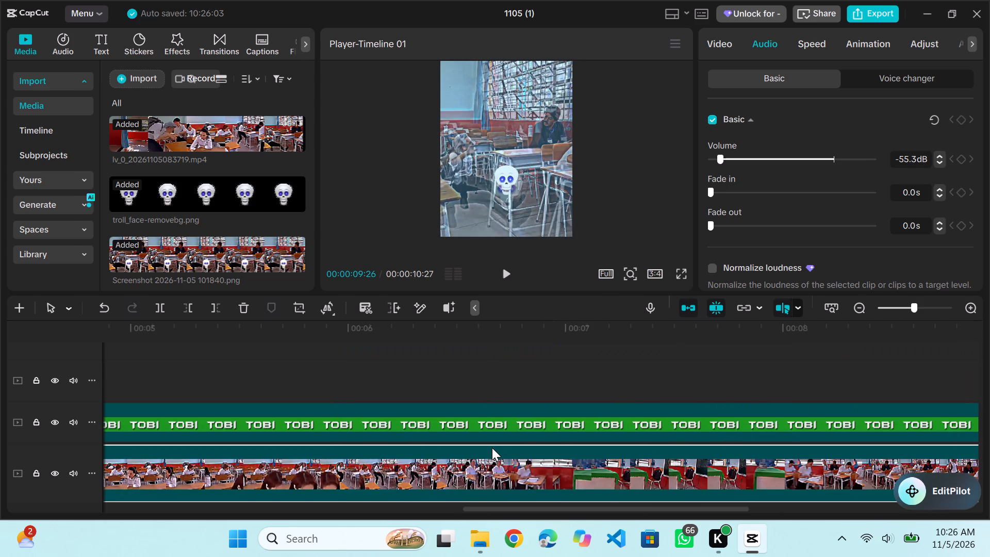
scroll(492, 448, "left", 1)
left_click(656, 468)
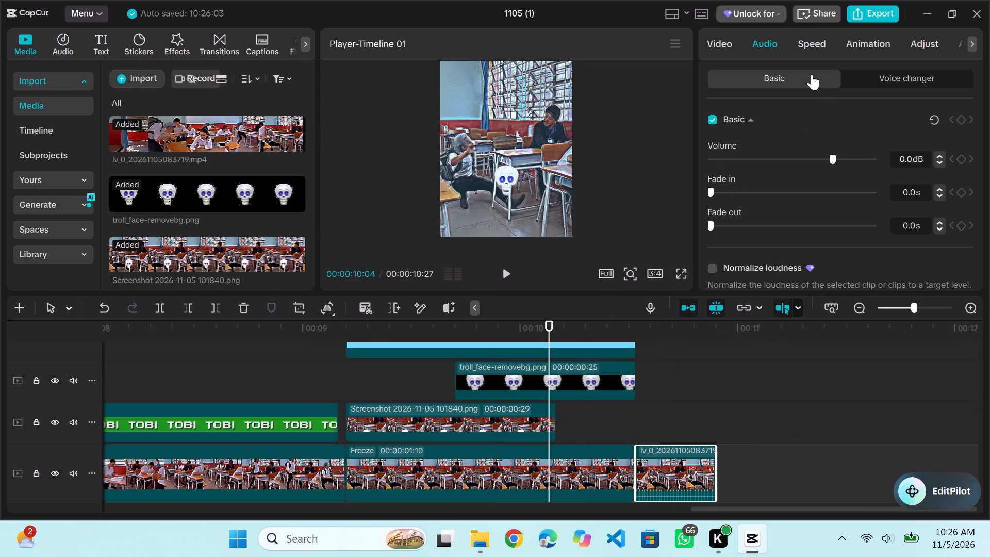
left_click(713, 159)
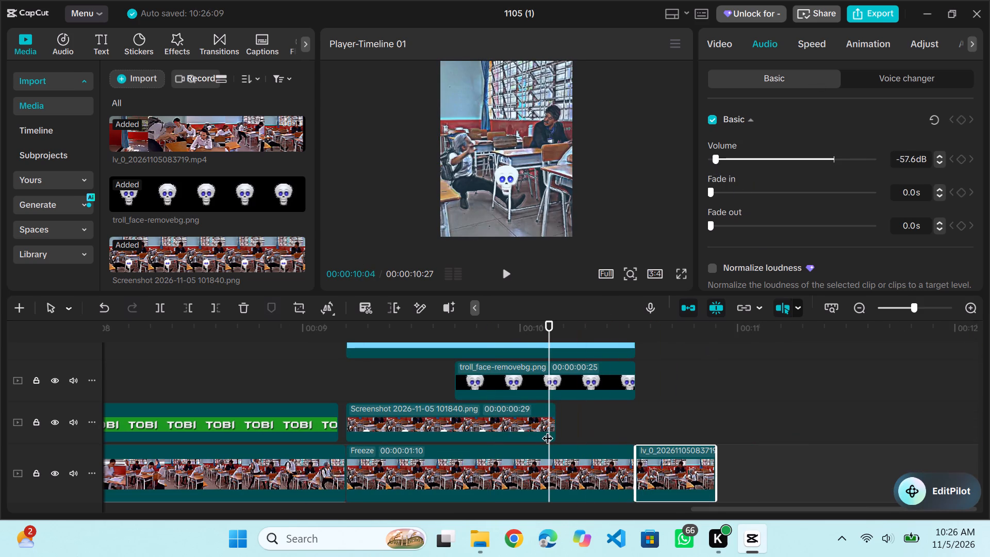
Play back the ending from 00:00:08:05 into the final classroom segment to check the lowered volume.
scroll(547, 430, "right", 1)
scroll(519, 438, "left", 1)
scroll(357, 419, "right", 1)
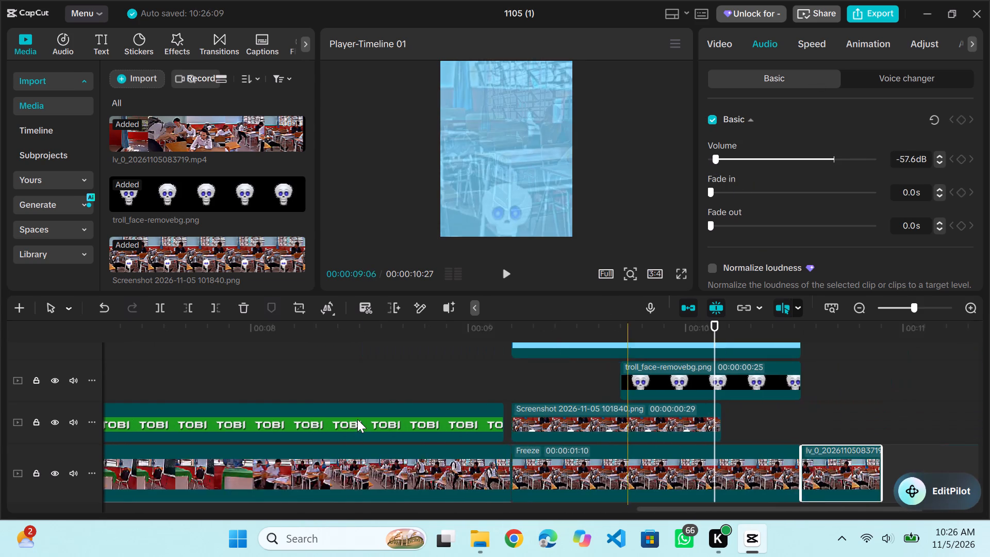
scroll(357, 419, "right", 1)
left_click(491, 348)
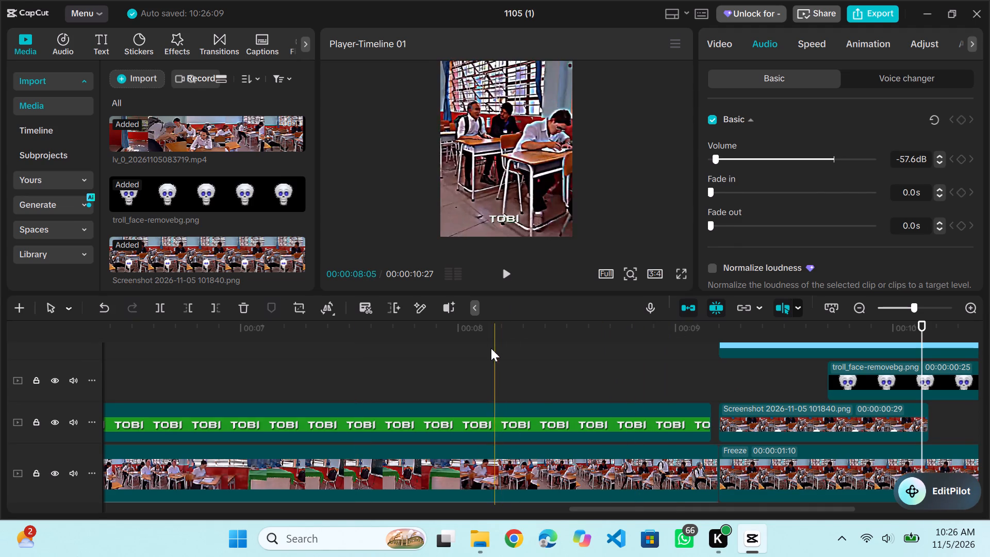
left_click(507, 275)
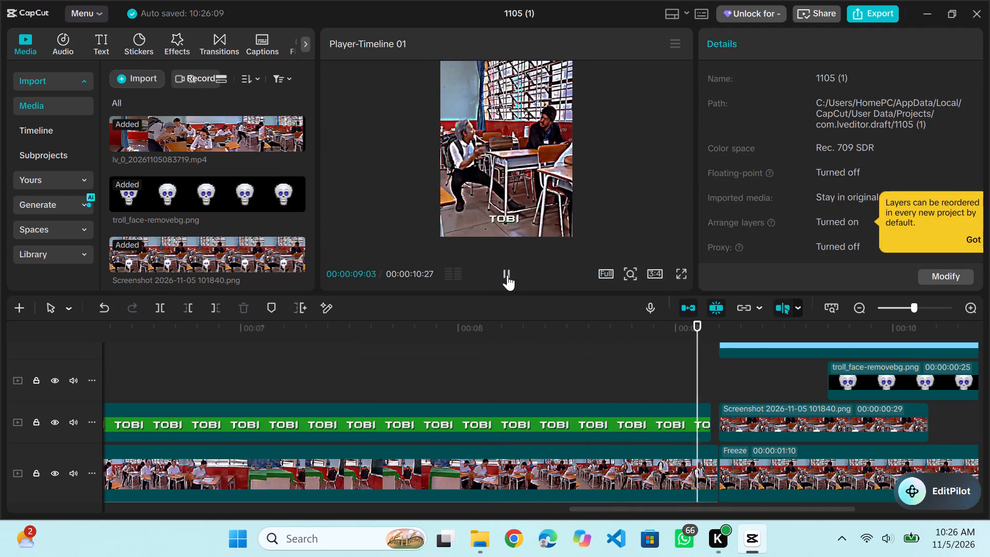
left_click(507, 275)
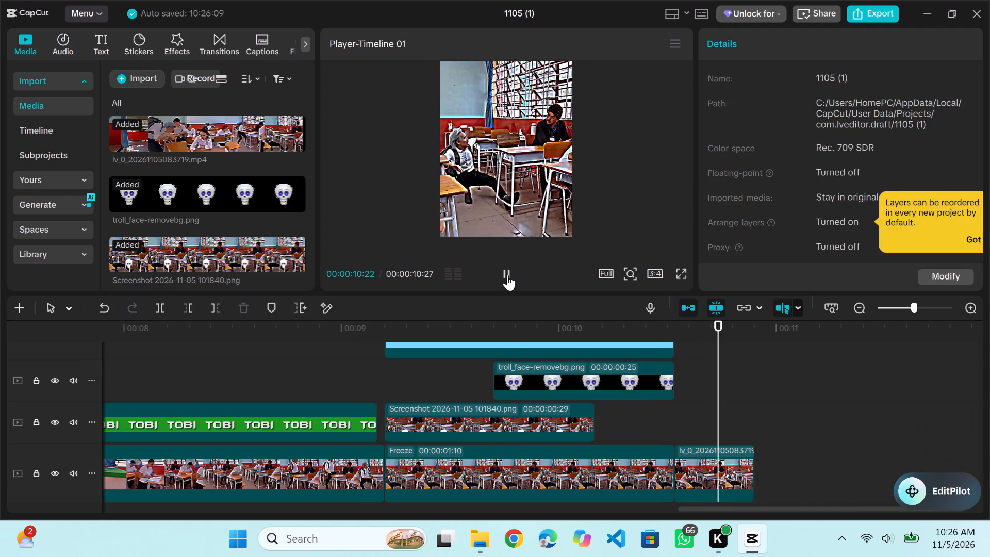
Place the playhead at the start of the Freeze clip, 00:00:09:06, and search the video effects for "shake".
scroll(500, 393, "up", 1)
scroll(500, 393, "down", 1)
scroll(500, 393, "up", 1)
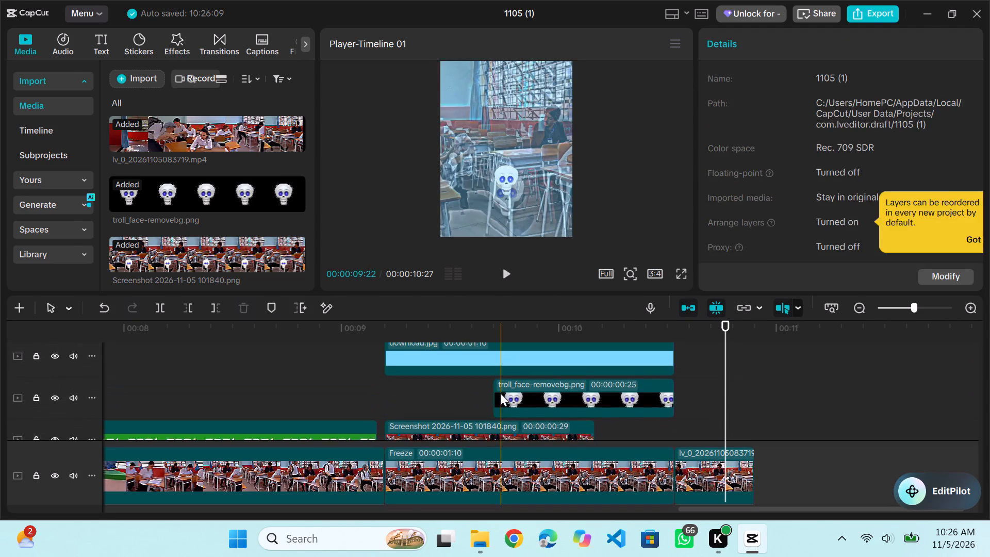
scroll(500, 393, "up", 1)
left_click(385, 326)
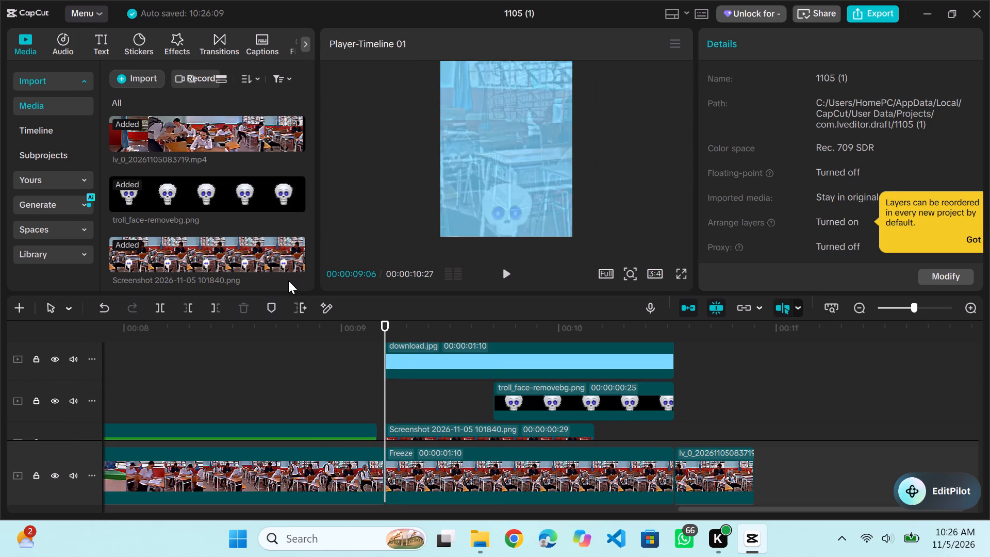
left_click(176, 34)
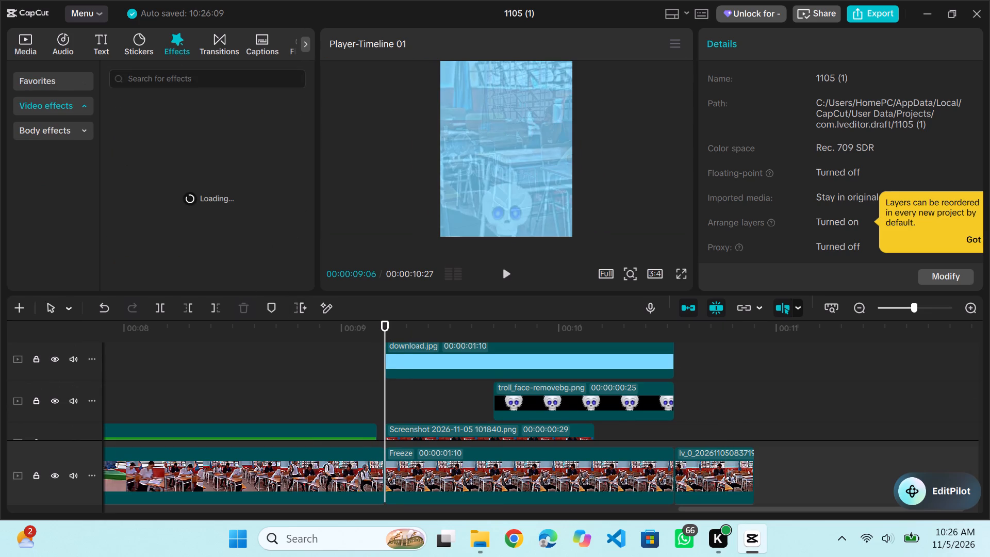
left_click(176, 77)
type("sha")
type("ke")
key("Return")
Play back the freeze frame section from its start into the final classroom segment.
scroll(463, 446, "up", 1)
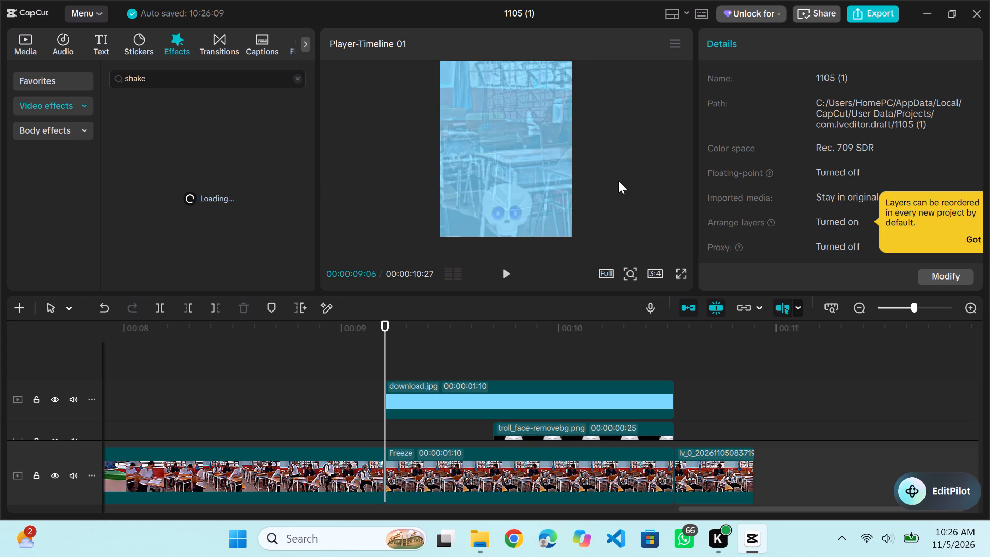
left_click(504, 271)
left_click(504, 271)
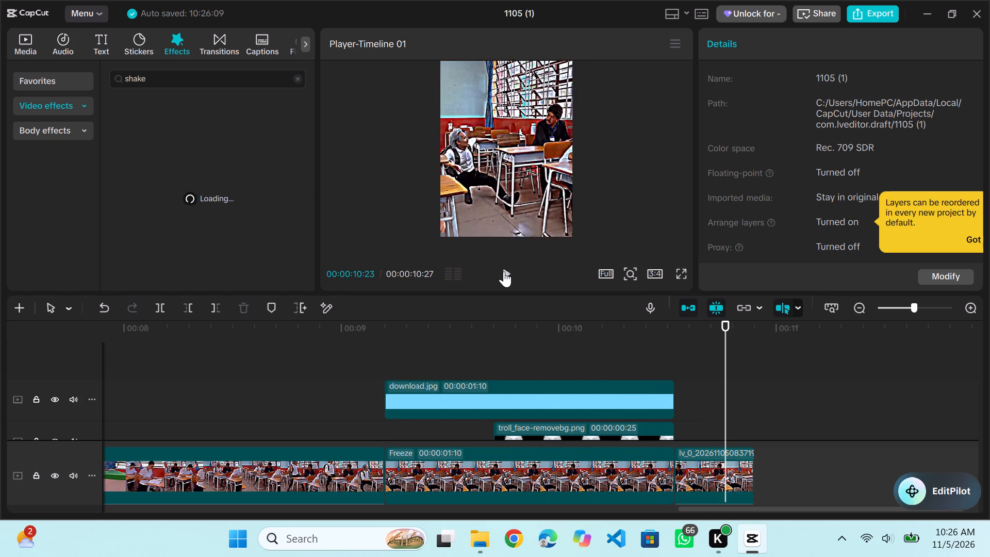
Return the playhead to the start of the Freeze clip and repeat the "shake" search in the video effects.
left_click(385, 330)
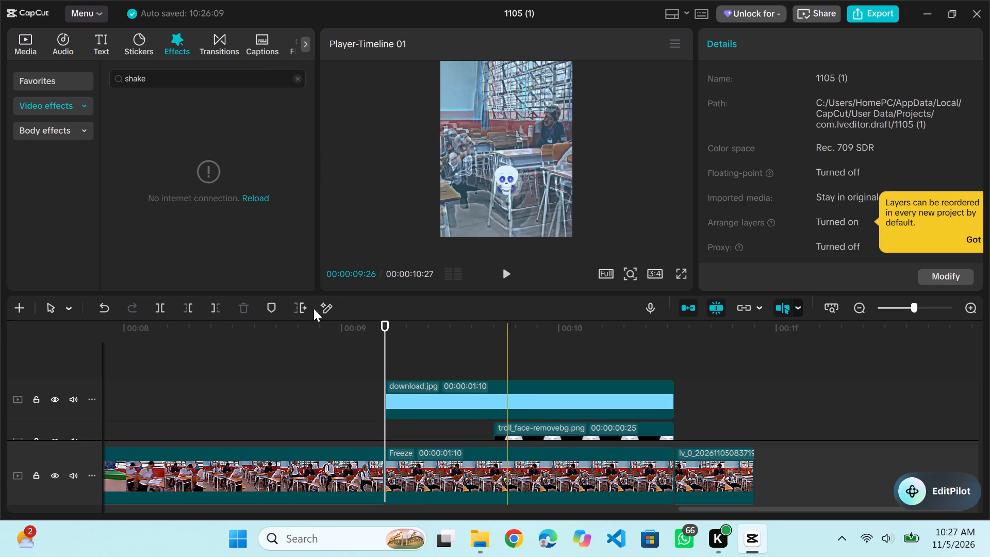
left_click(161, 79)
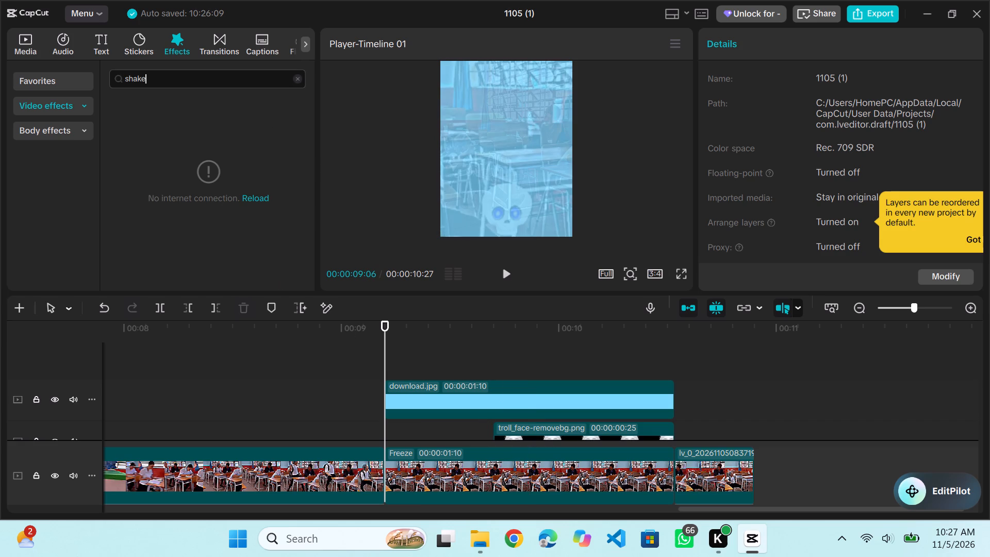
key("Return")
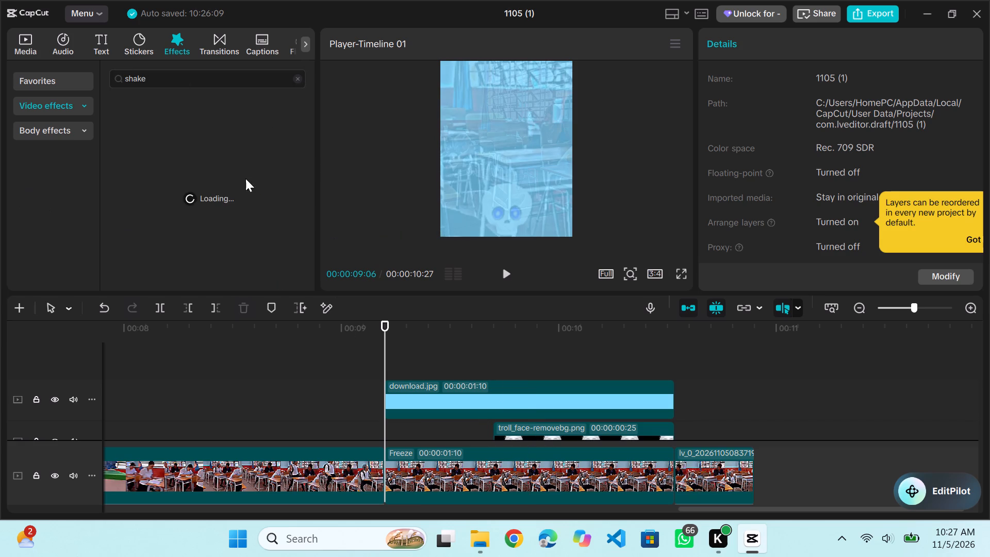
scroll(274, 193, "down", 1)
scroll(274, 193, "up", 1)
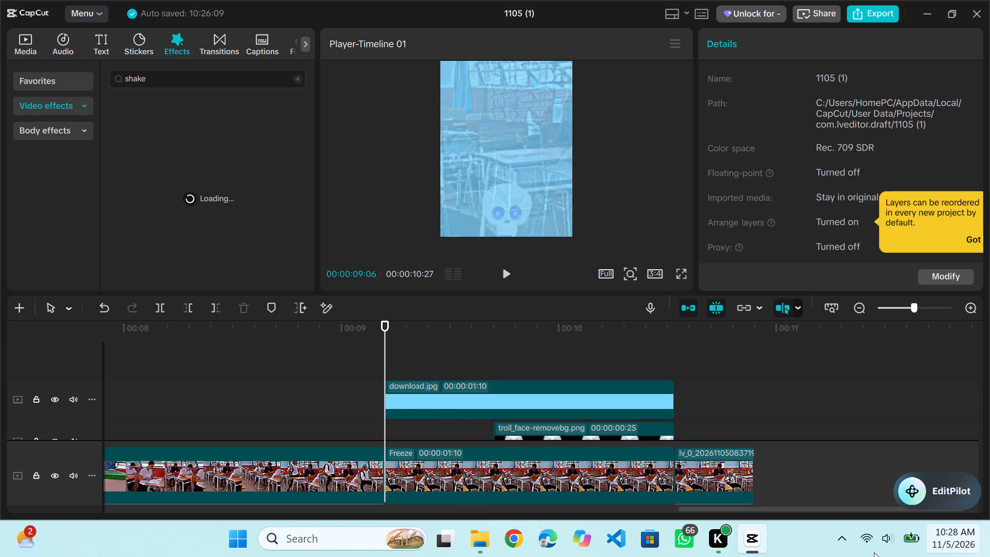
Switch to Google Chrome.
left_click(514, 546)
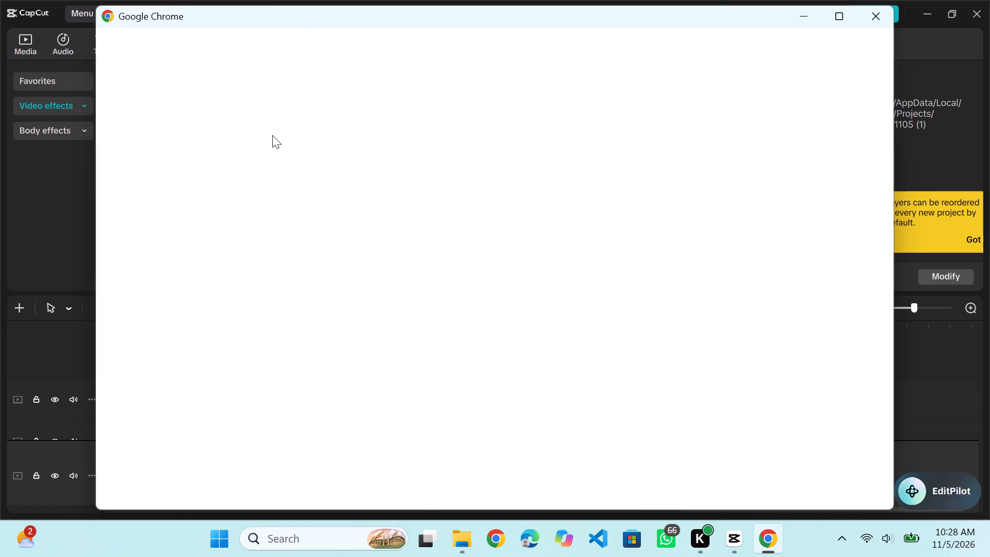
Run the bookmarked Internet Speed Test on fast.com and dismiss the WhatsApp notification.
left_click(422, 266)
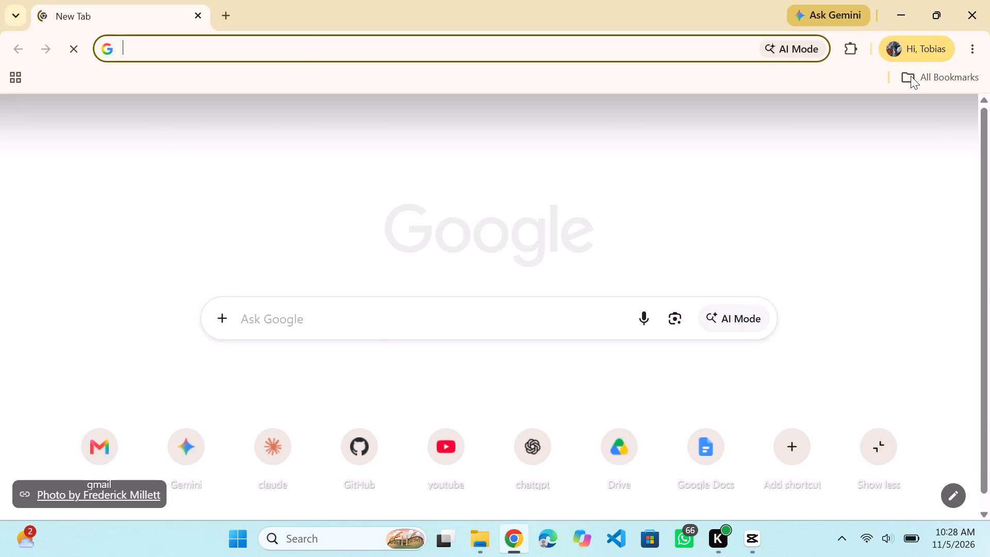
left_click(911, 76)
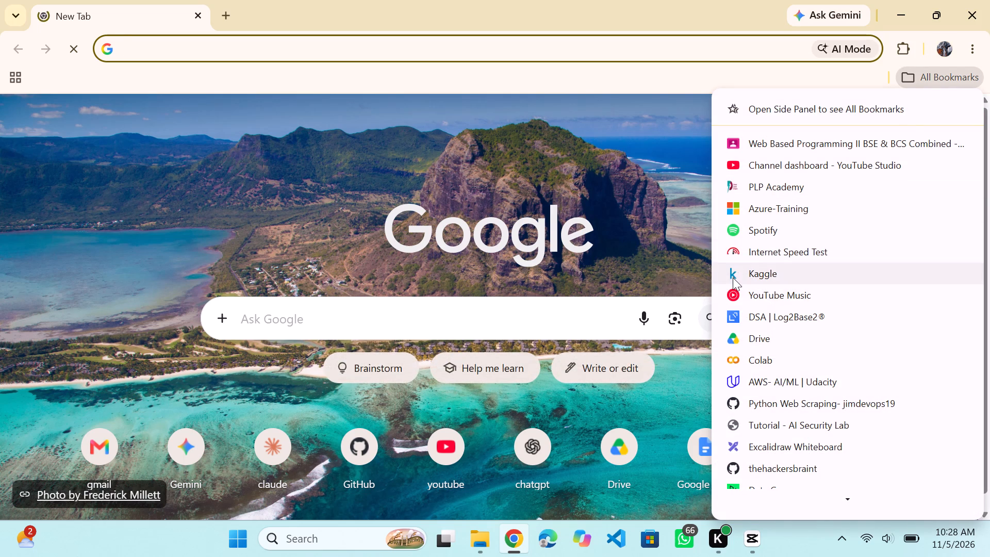
left_click(733, 254)
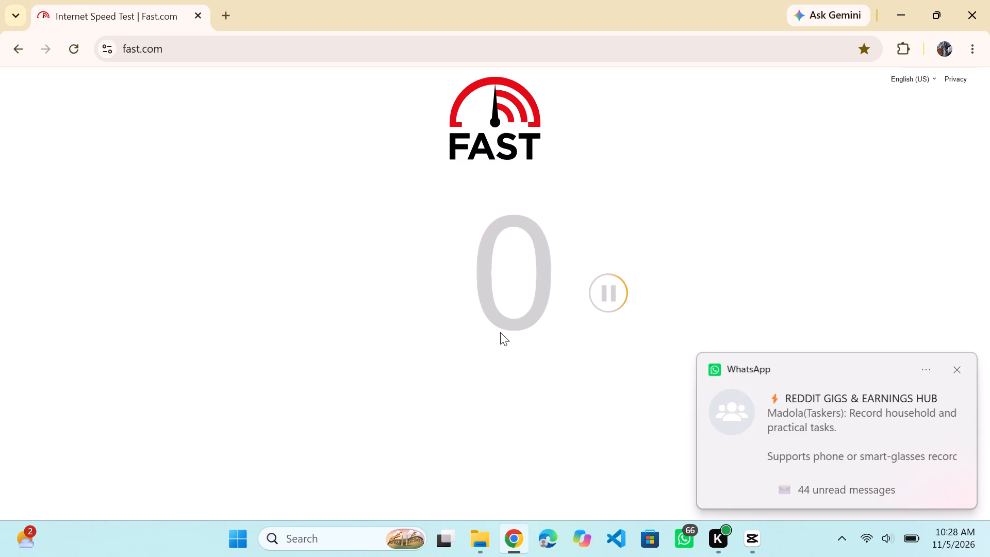
left_click(956, 370)
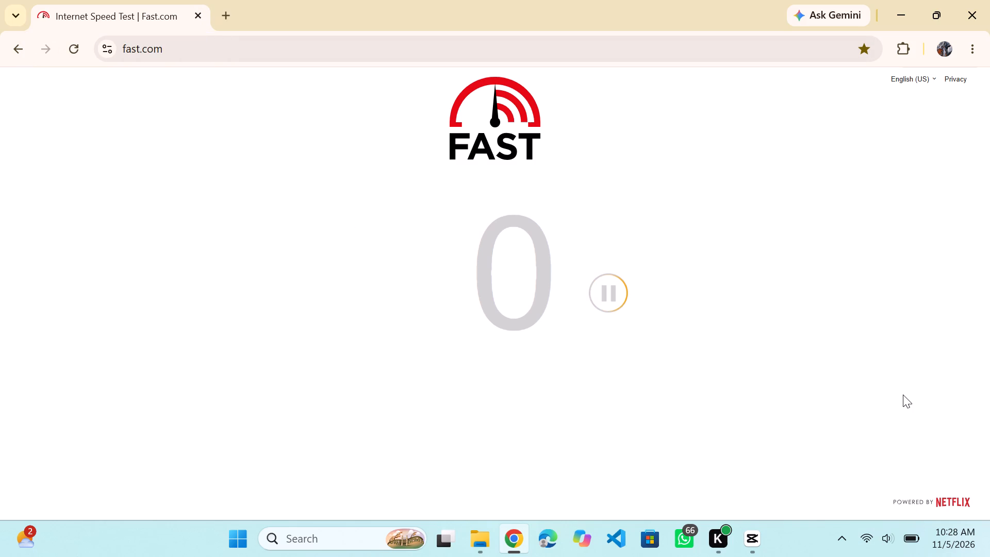
Close Chrome and open the list of known Wi-Fi networks in Windows Settings.
left_click(879, 538)
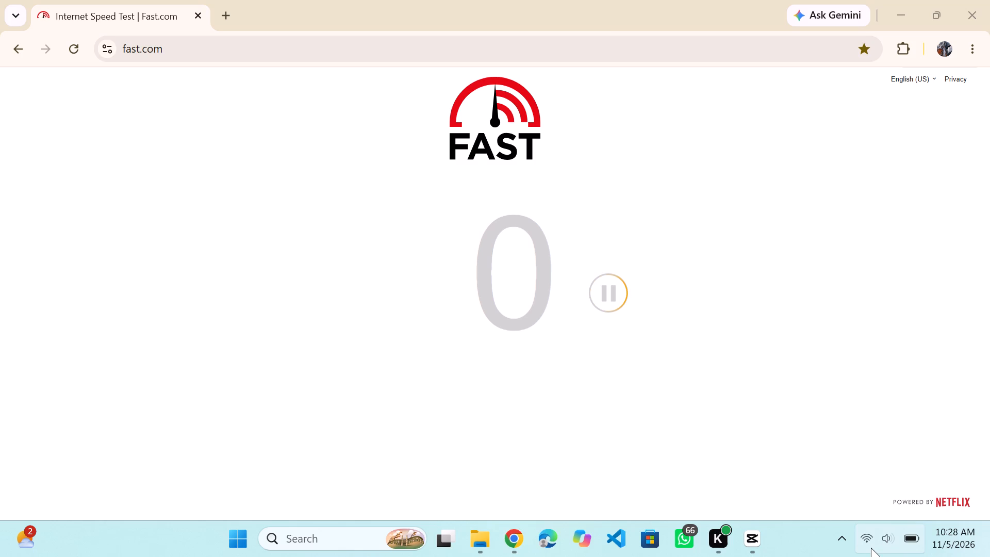
left_click(865, 544)
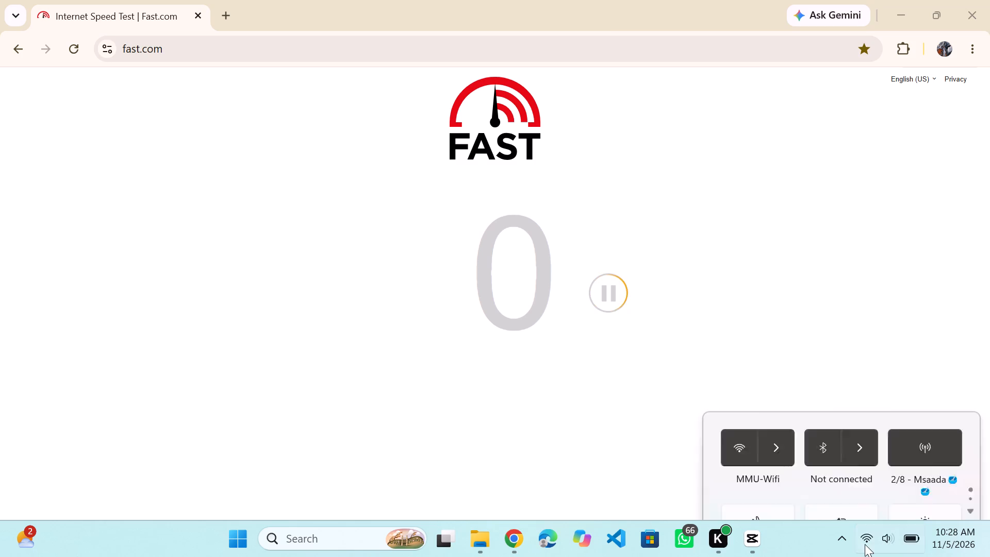
left_click(960, 493)
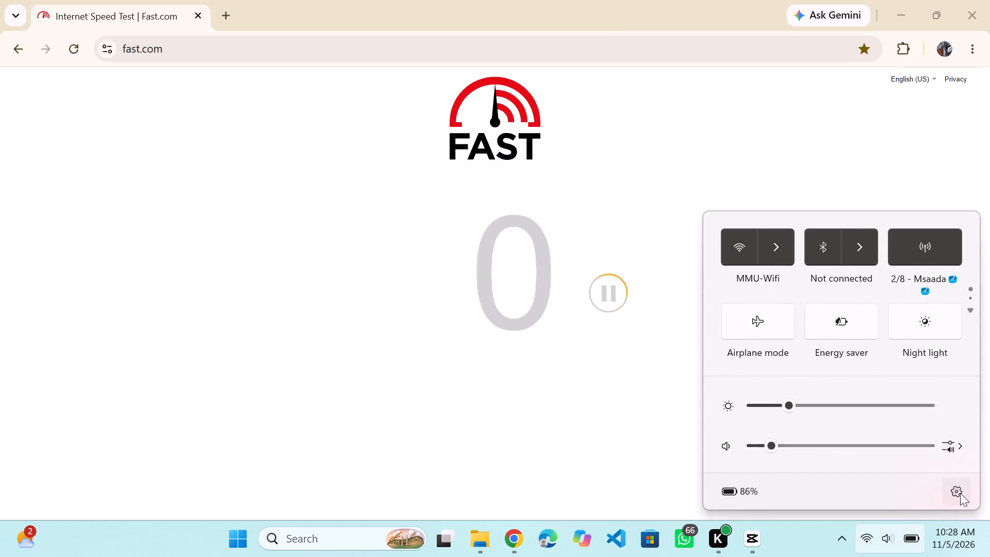
left_click(974, 10)
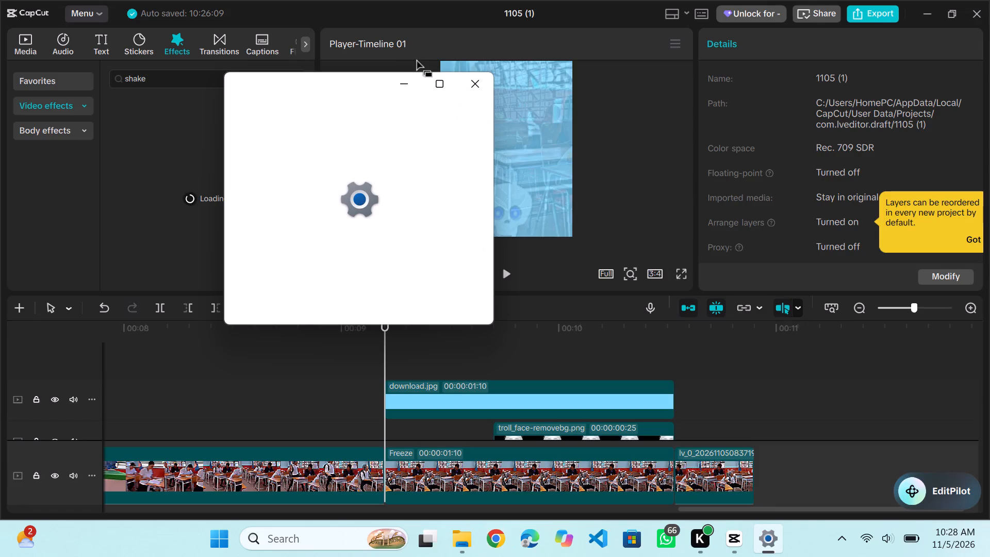
left_click(444, 85)
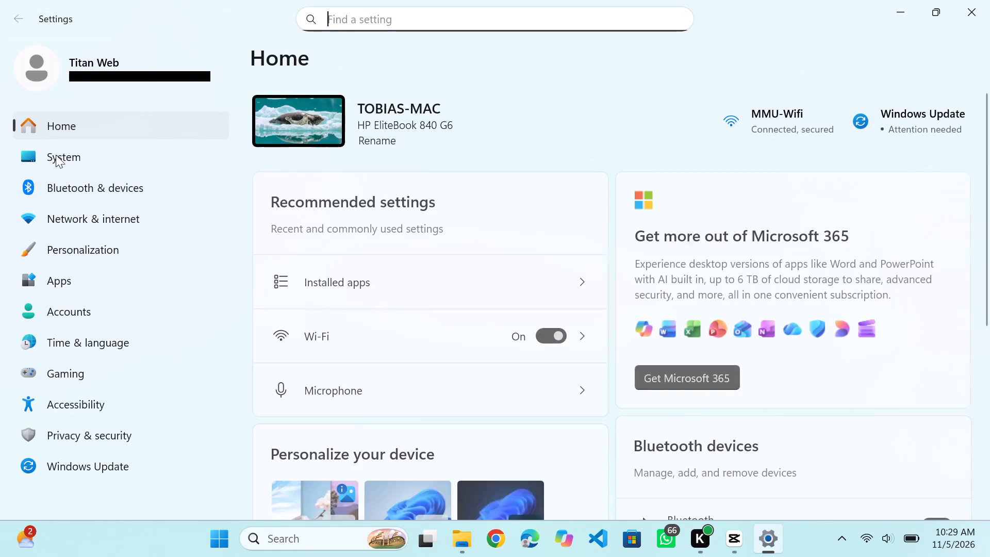
left_click(334, 335)
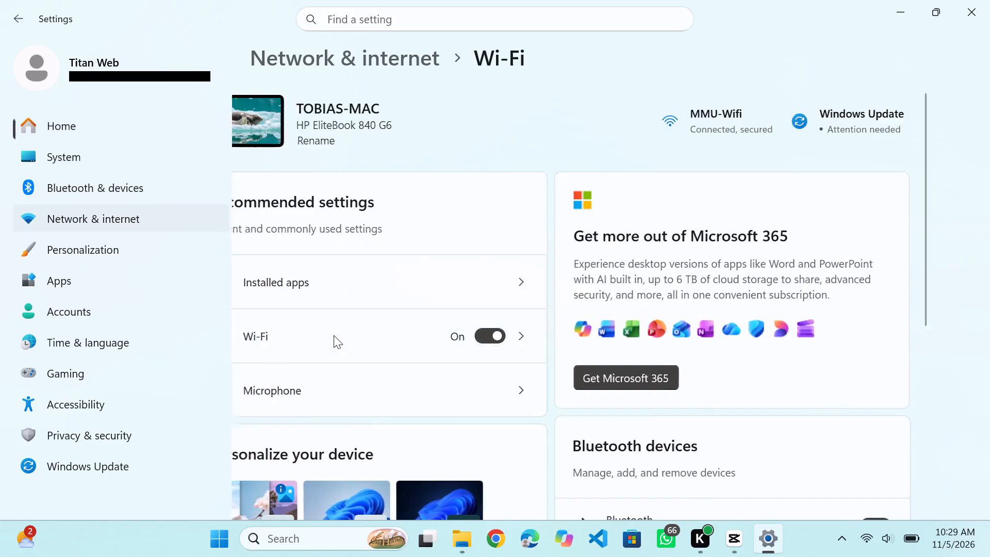
left_click(366, 284)
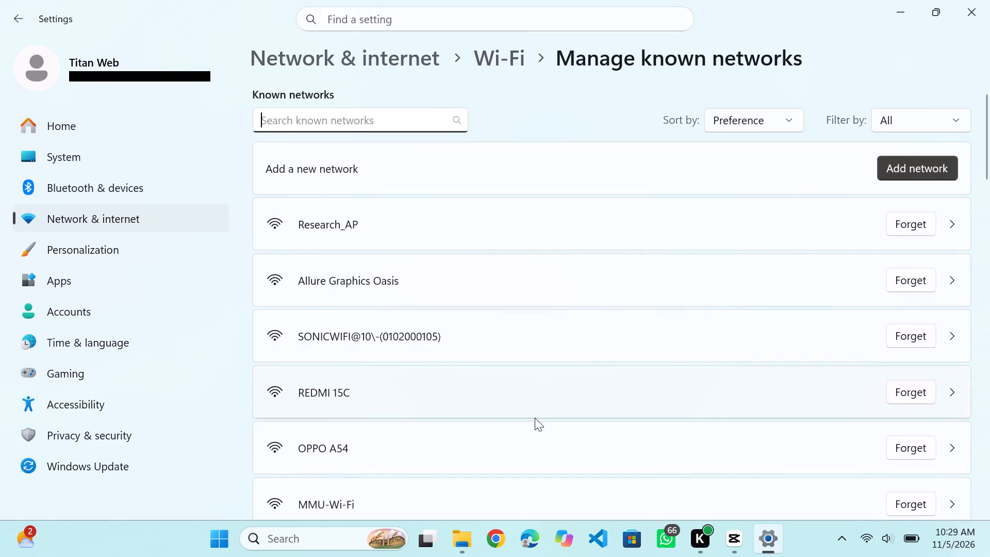
Forget the saved networks MMU-Wi-Fi and MMU-Wifi.
left_click(909, 499)
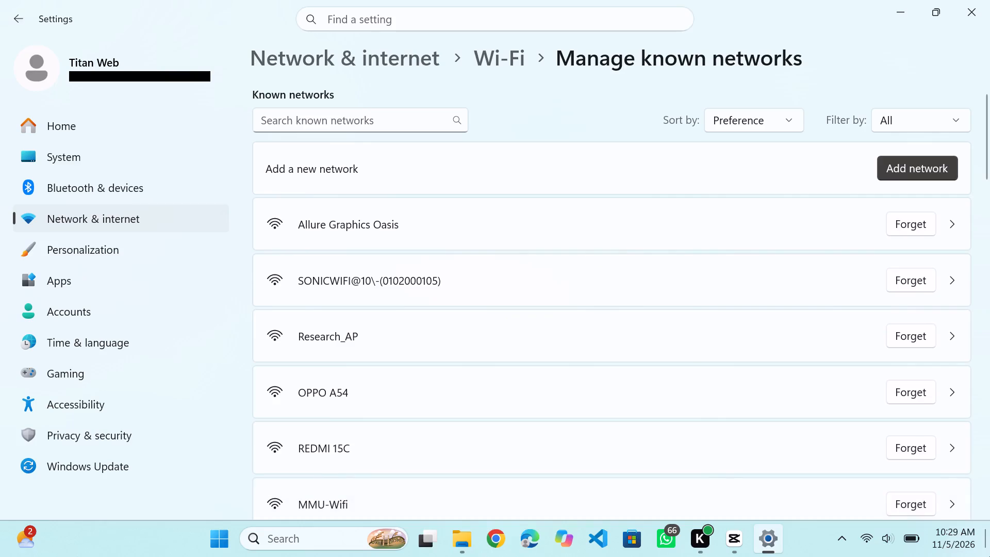
scroll(815, 433, "down", 1)
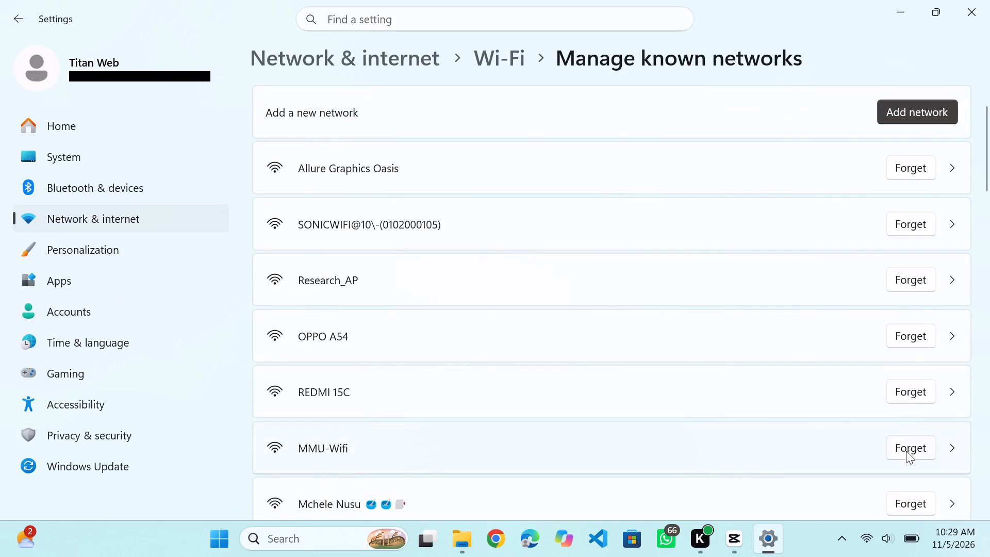
left_click(906, 451)
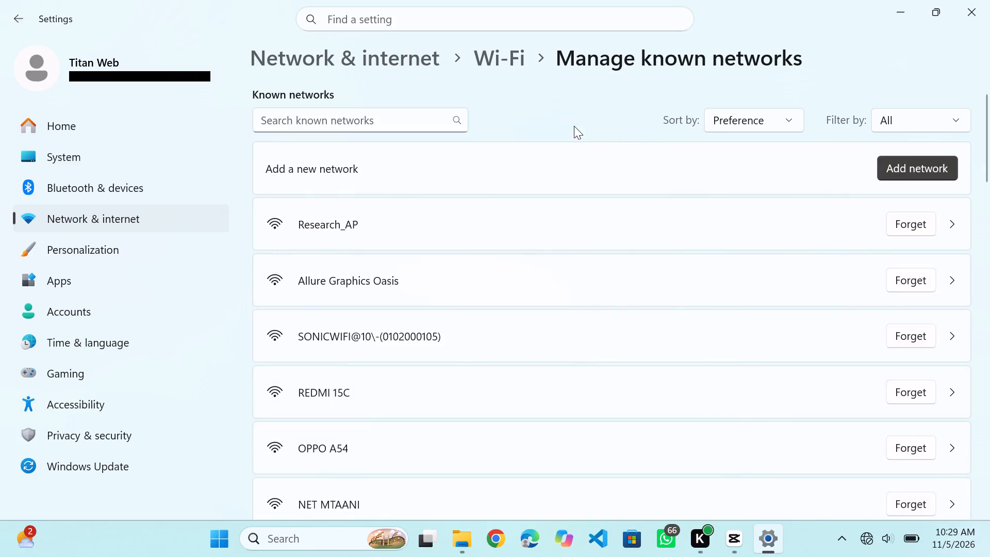
Show the available Wi-Fi networks and select MMU-Wifi for connection.
left_click(490, 58)
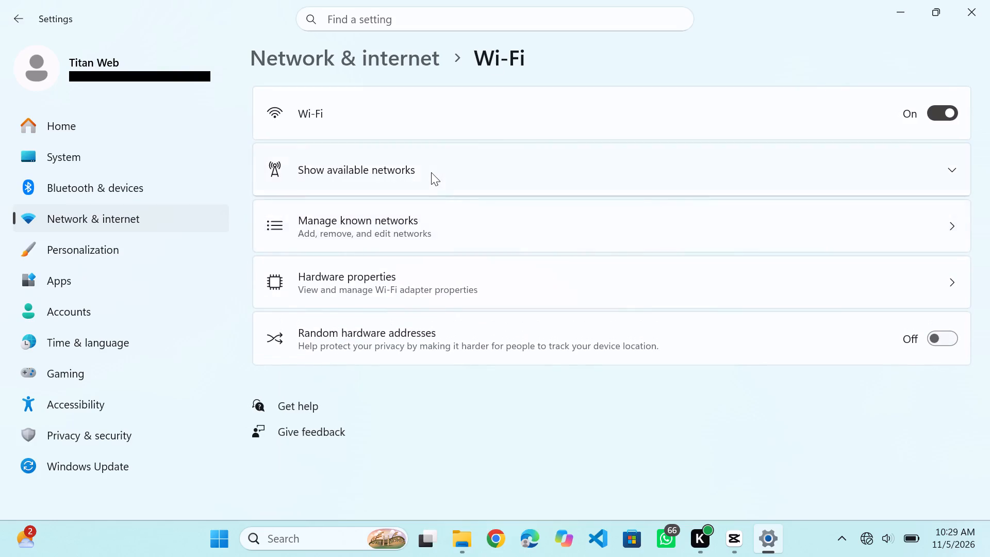
left_click(431, 172)
left_click(352, 221)
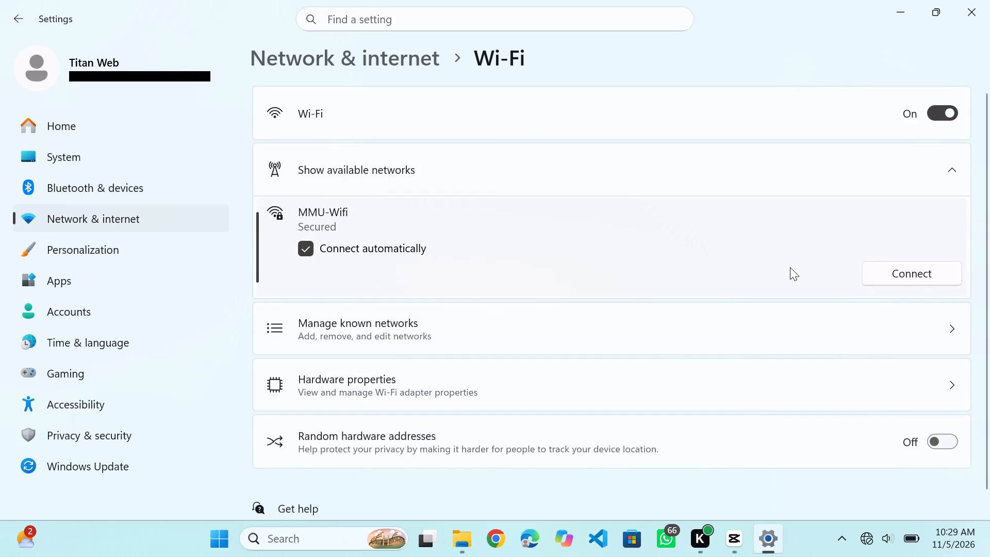
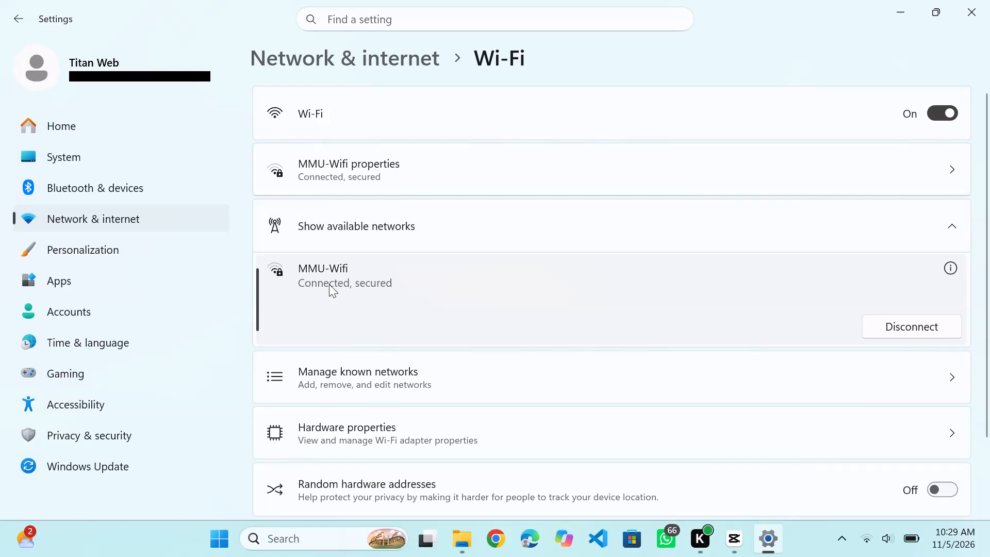
Close the Wi-Fi settings window and return to CapCut.
left_click(883, 1)
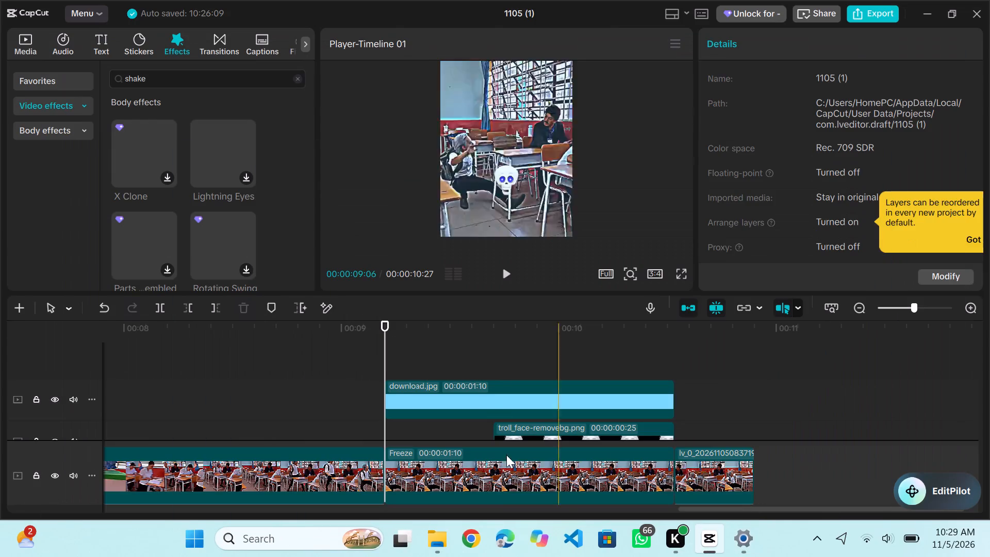
left_click(745, 534)
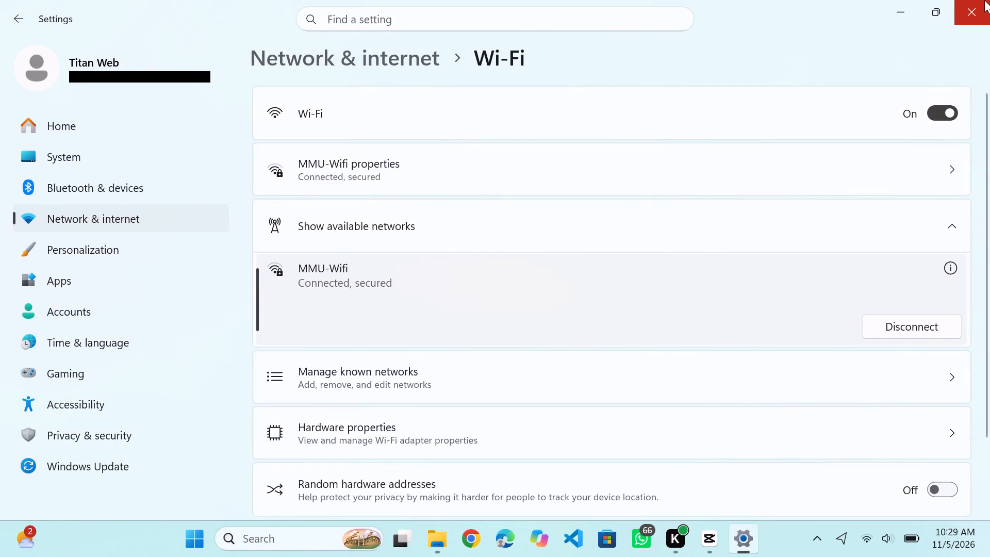
left_click(972, 3)
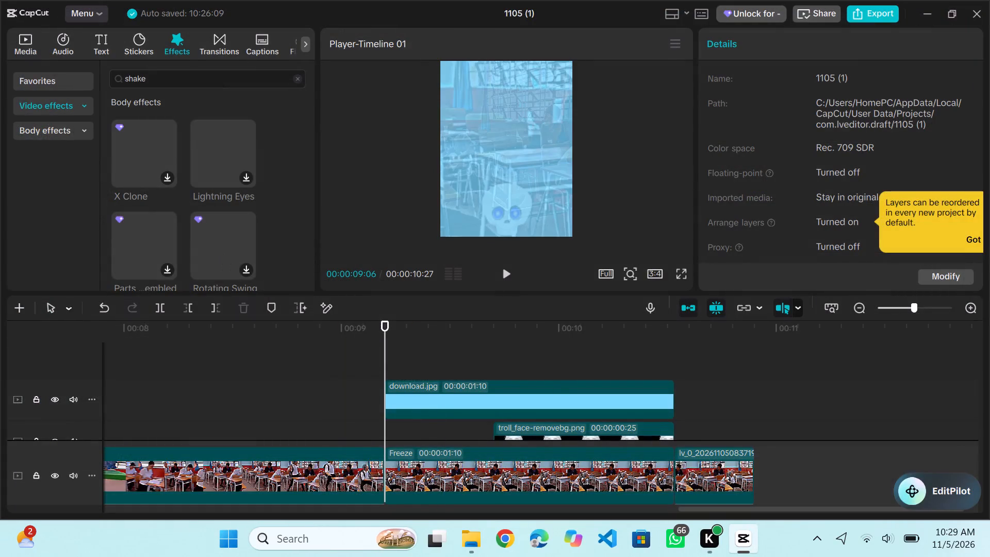
Rerun the "shake" search in the video effects.
left_click(159, 78)
key("Return")
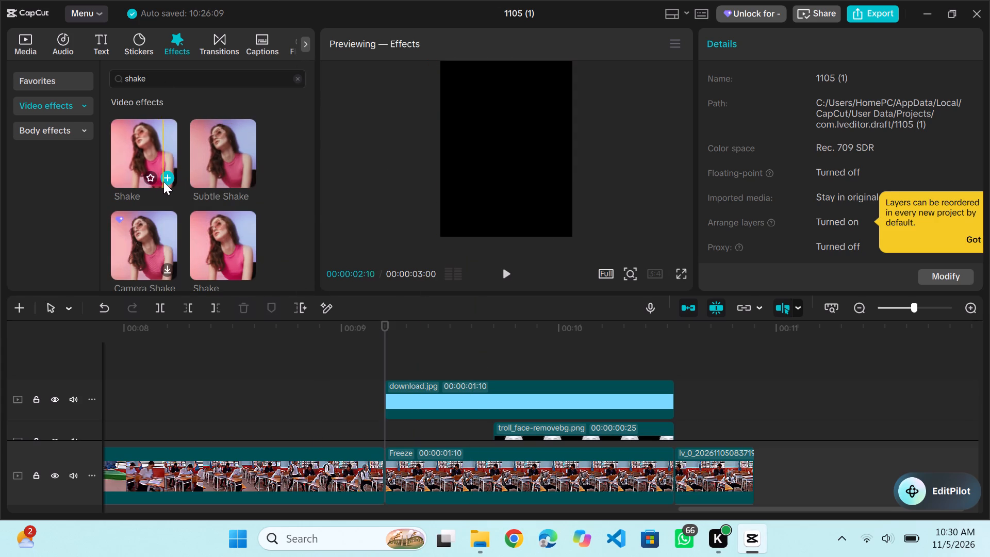
Add the first Shake video effect at the start of the Freeze clip and cut it off at 00:00:09:14.
left_click(167, 177)
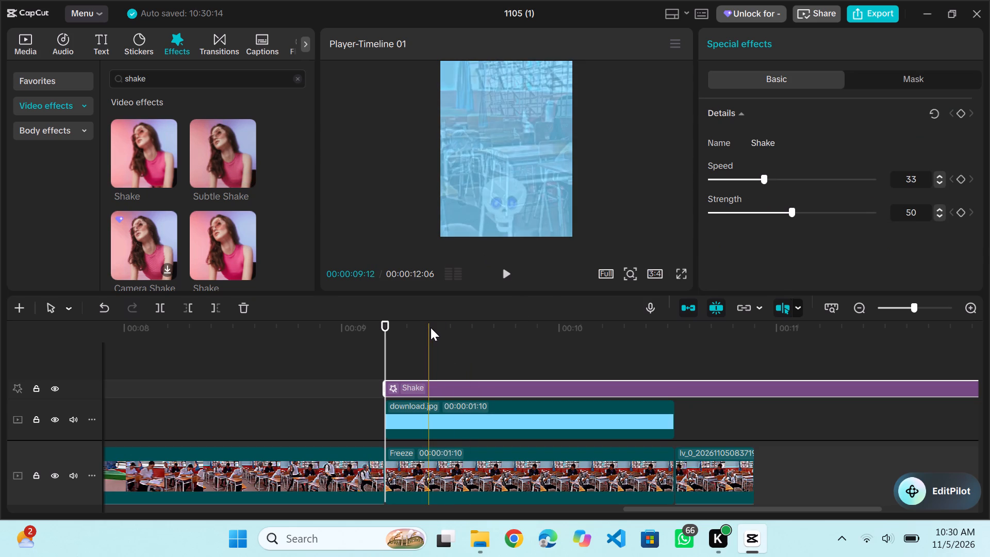
scroll(431, 327, "up", 13, "ctrl")
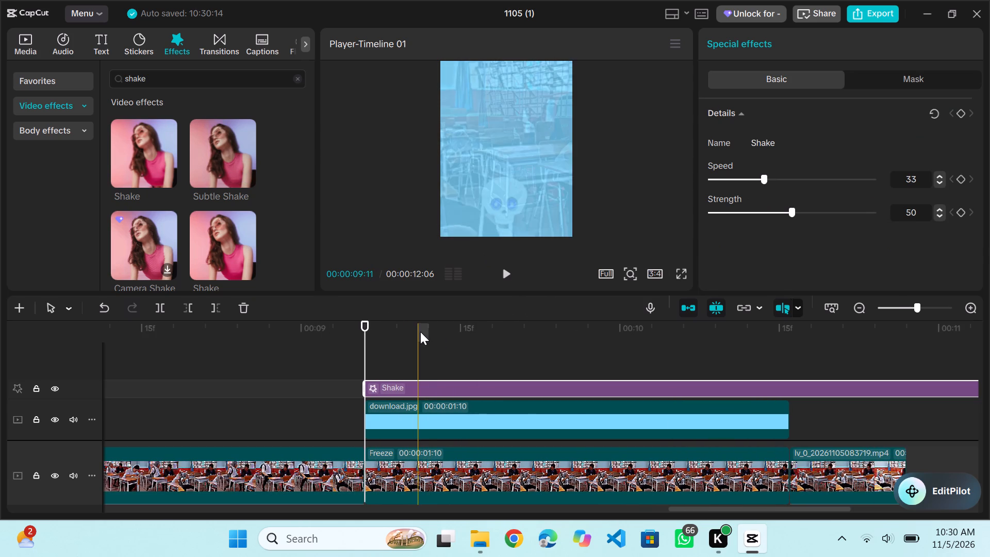
left_click(447, 329)
left_click(213, 305)
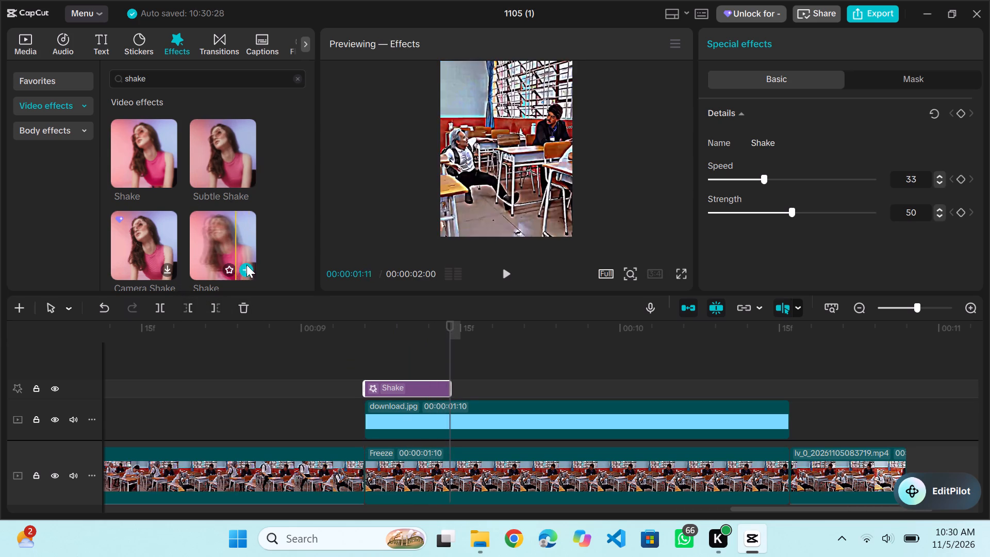
Add the blurred Shake effect variant at 00:00:09:14, directly after the first one, and cut it off at 00:00:10:00.
left_click(251, 269)
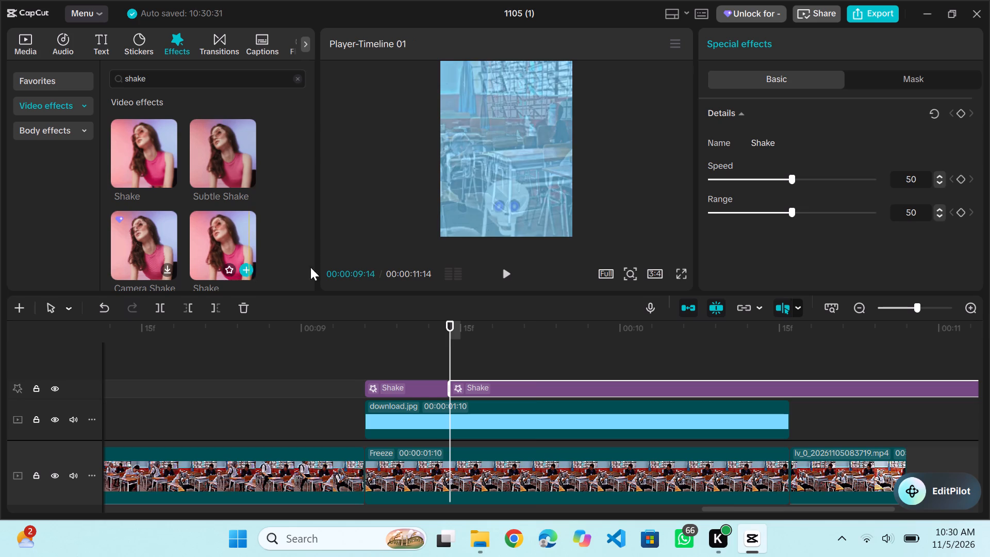
left_click(621, 331)
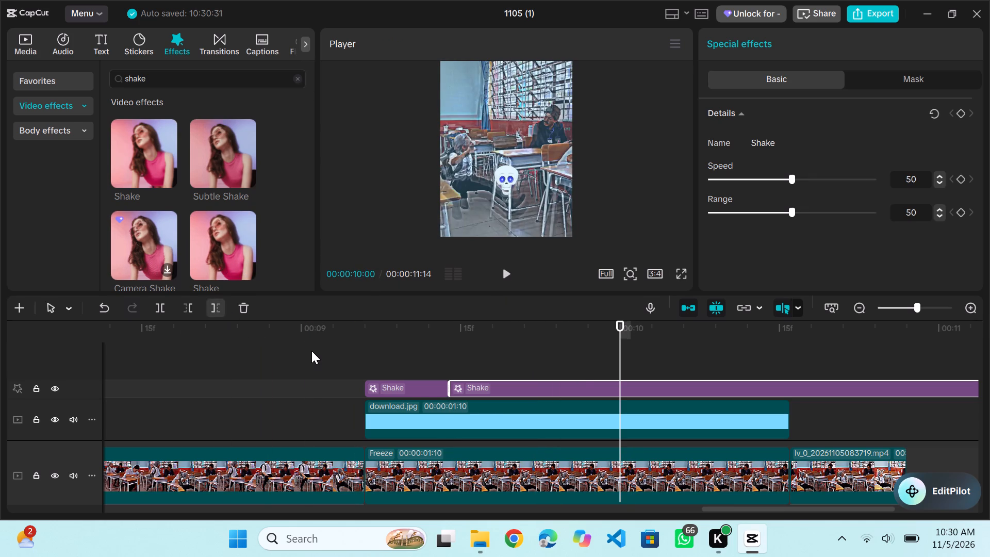
left_click(211, 308)
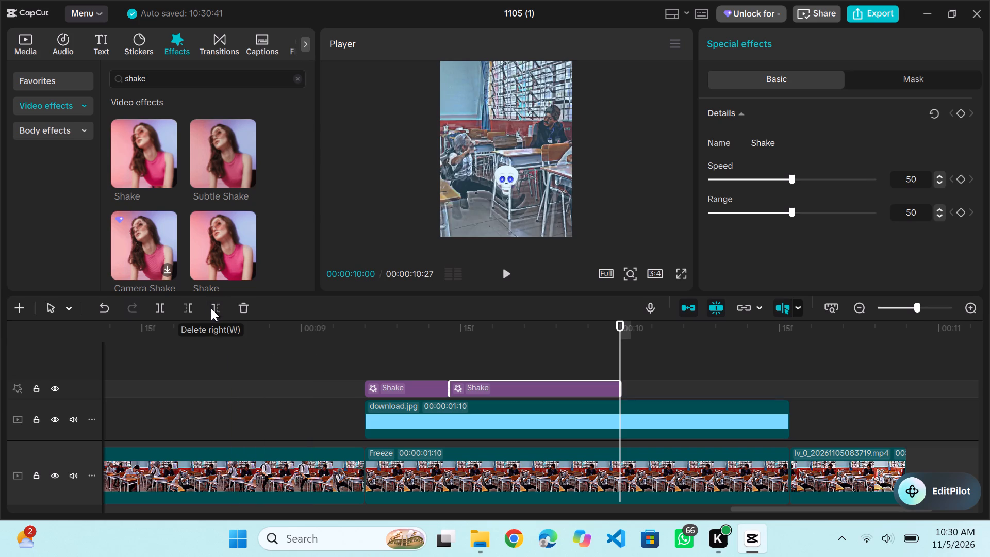
Return the playhead to the start of the Freeze clip and set the second Shake effect's speed to 31 and range to 38.
left_click(368, 337)
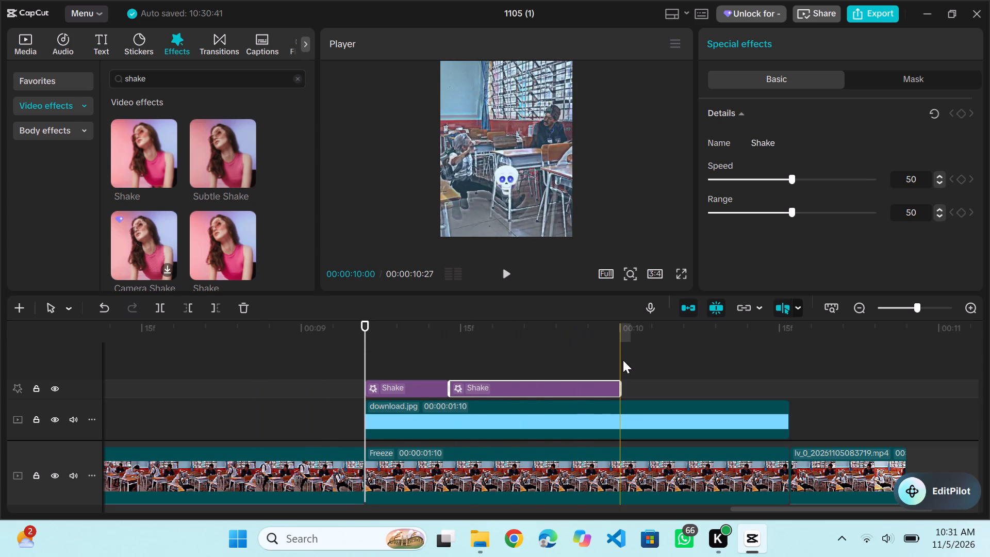
left_click(761, 175)
left_click(772, 211)
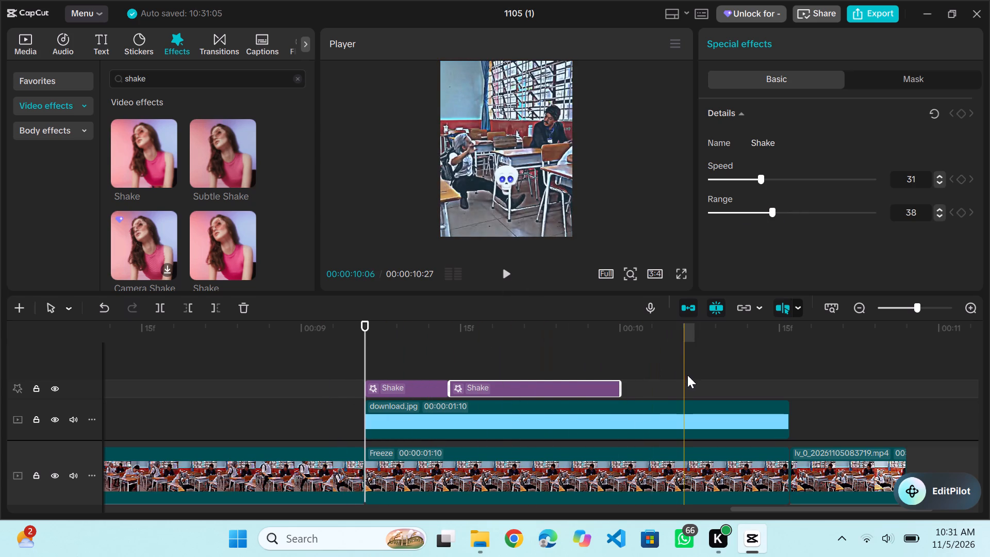
Inspect the scale keyframes of the screenshot overlay above the Freeze clip at 00:00:09:18, 00:00:09:24 and 00:00:10:00.
scroll(572, 384, "down", 1)
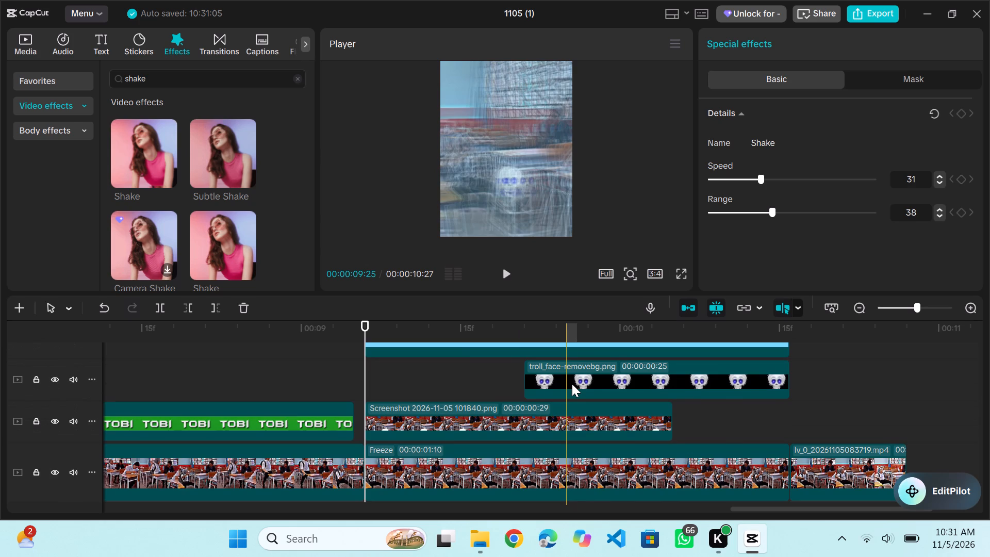
scroll(521, 423, "down", 1)
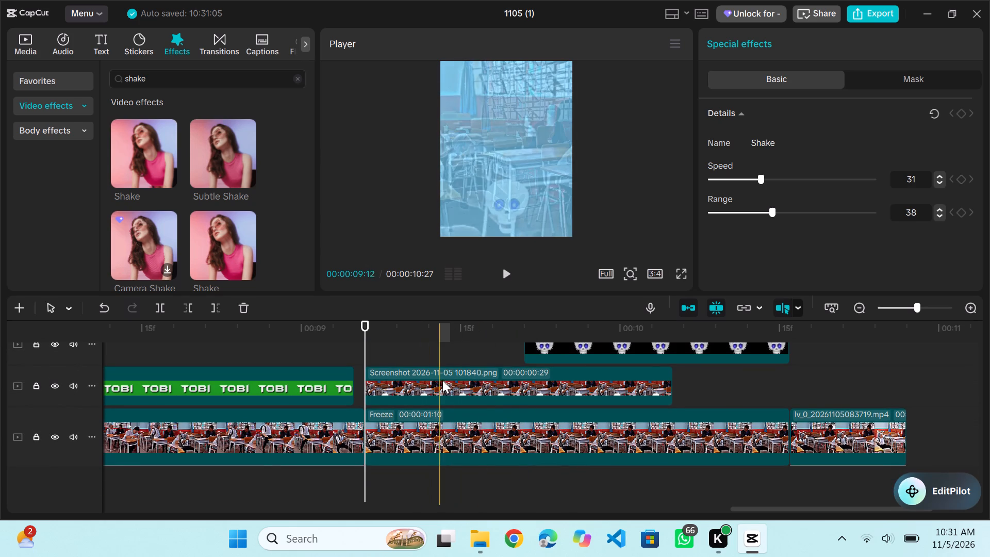
left_click(443, 383)
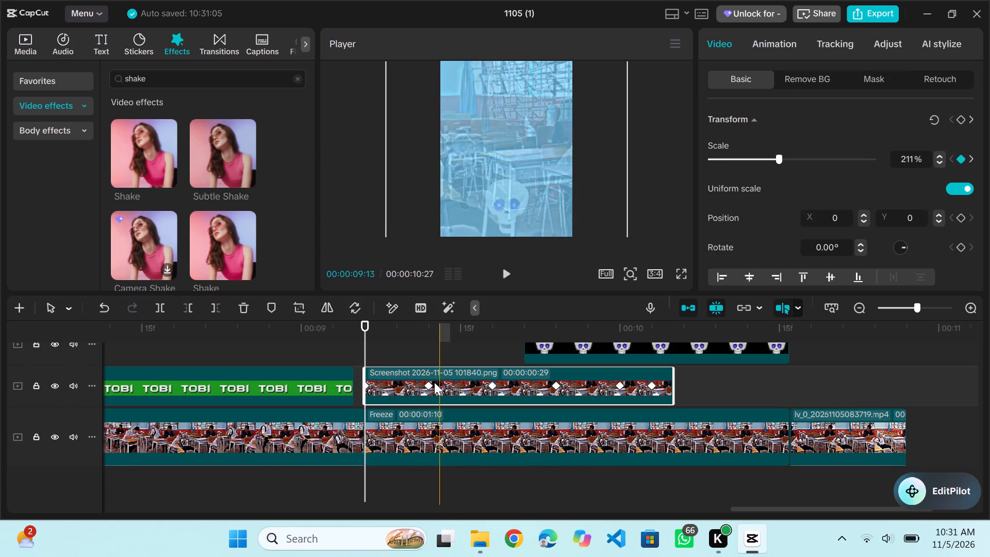
left_click(492, 329)
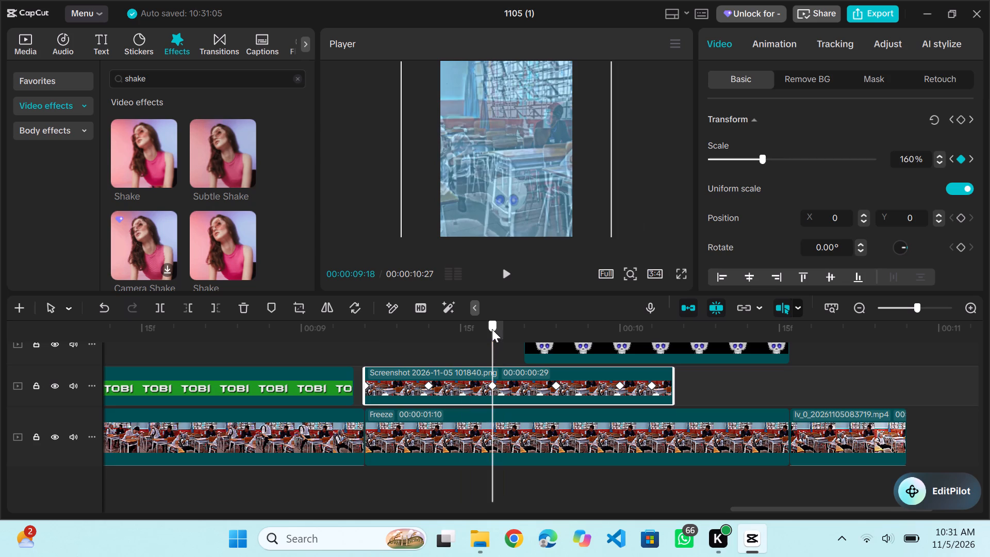
left_click(555, 333)
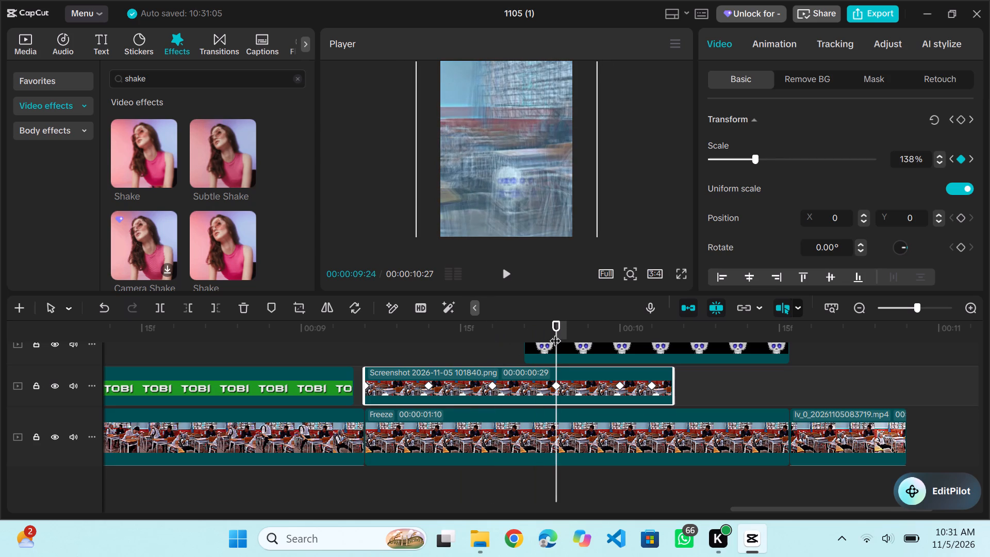
left_click(620, 332)
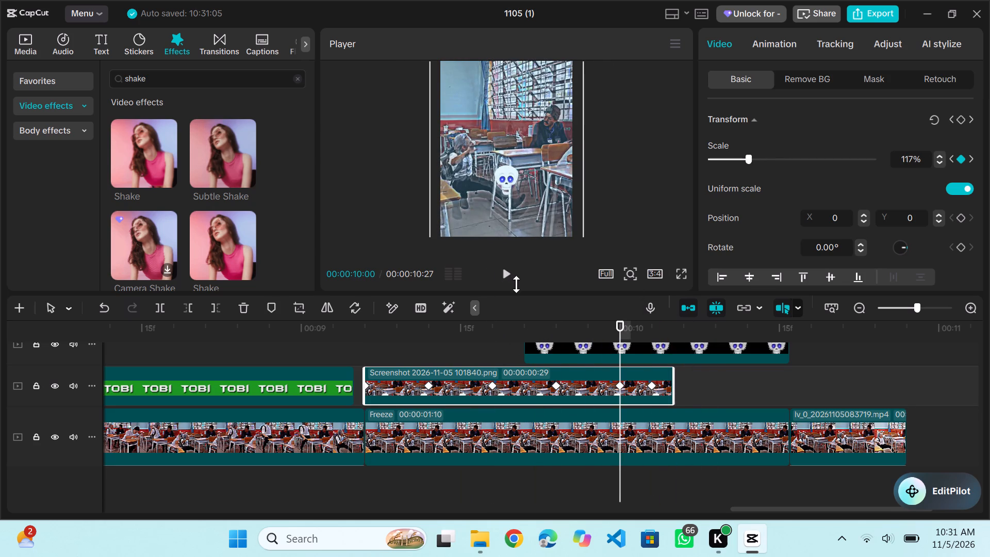
Play back the transition into the freeze frame section from 00:00:08:21.
left_click(208, 329)
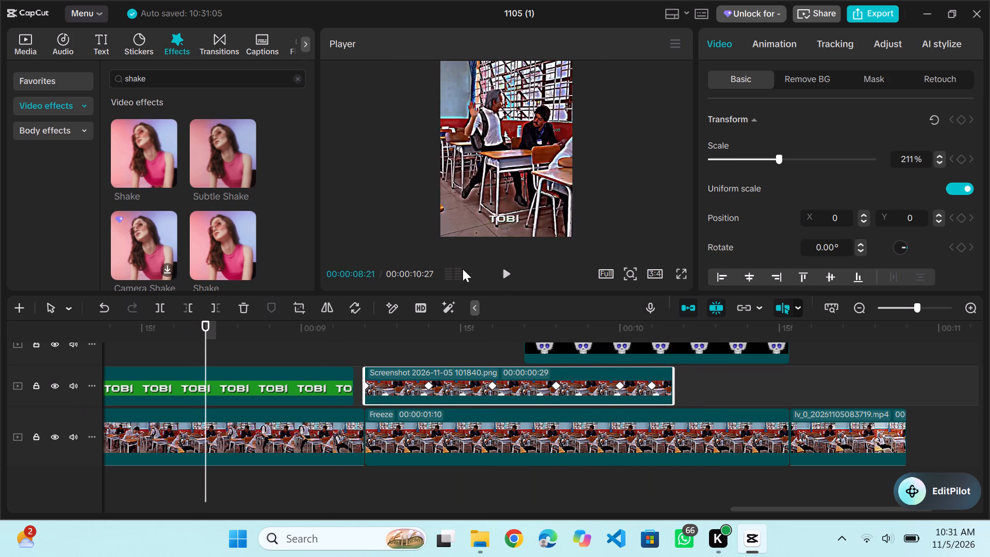
left_click(506, 272)
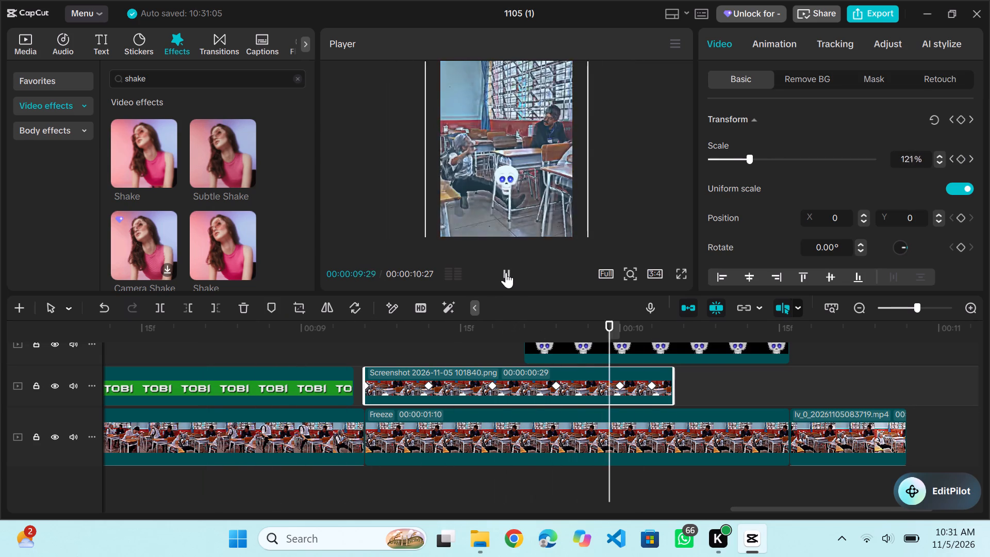
left_click(506, 272)
left_click(506, 272)
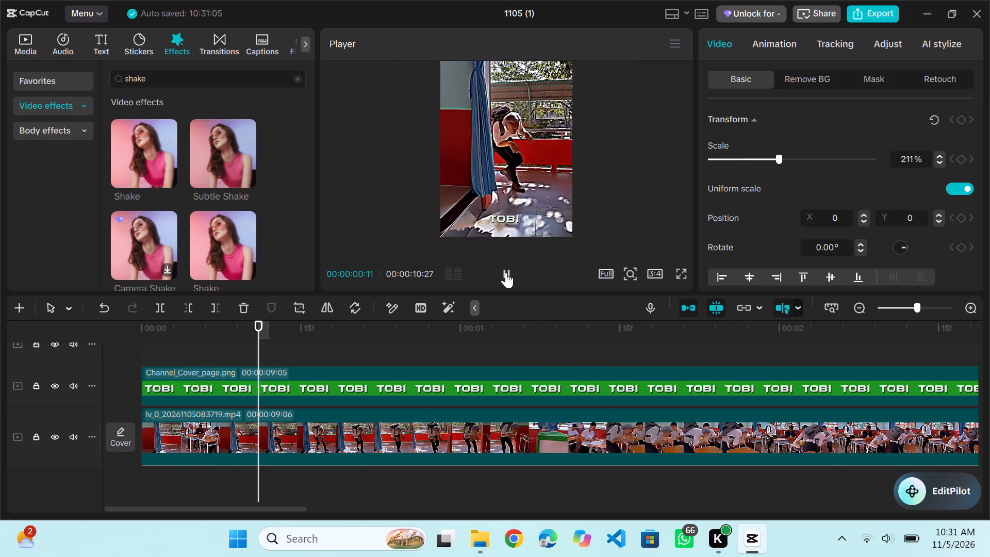
Move the screenshot overlay's fourth and fifth scale keyframes earlier, to about 00:00:09:23 and 00:00:09:28, and select the last keyframe.
scroll(609, 382, "left", 5)
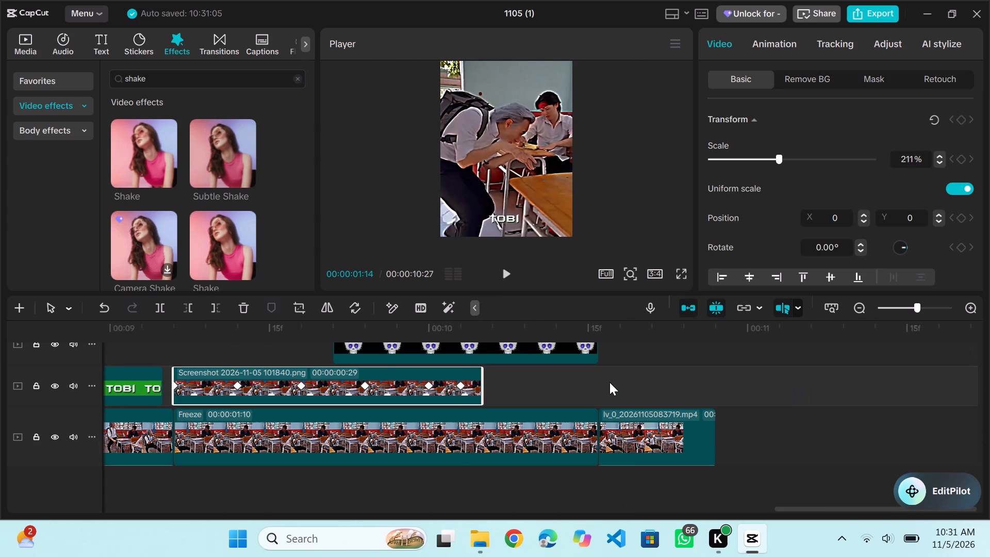
scroll(457, 436, "right", 1)
scroll(457, 436, "up", 1)
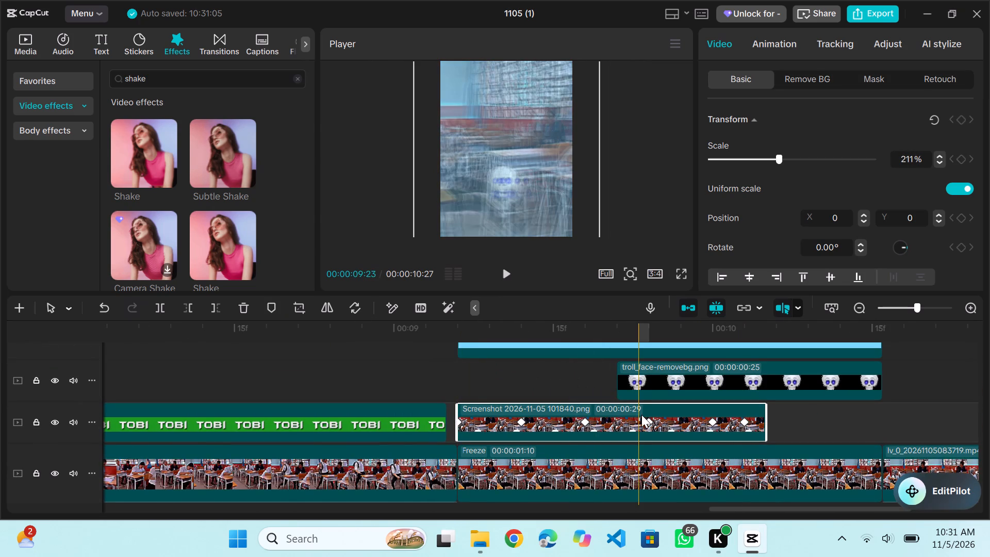
left_click_drag(647, 420, 640, 421)
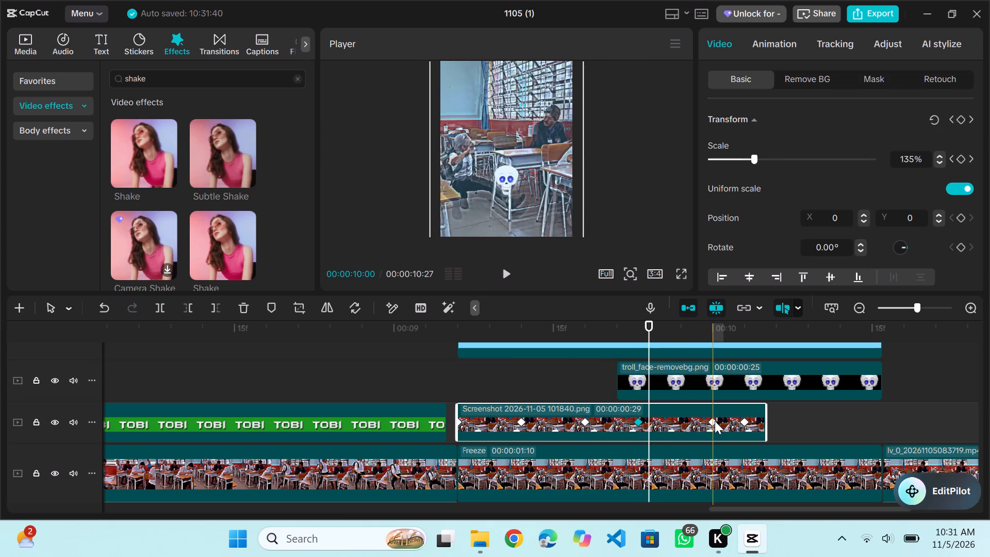
left_click_drag(715, 421, 694, 423)
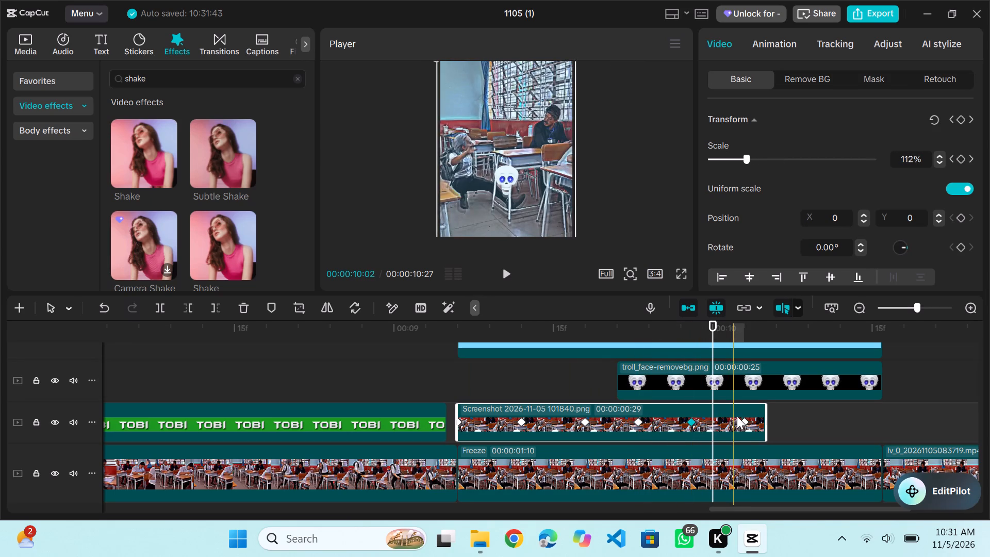
left_click(743, 416)
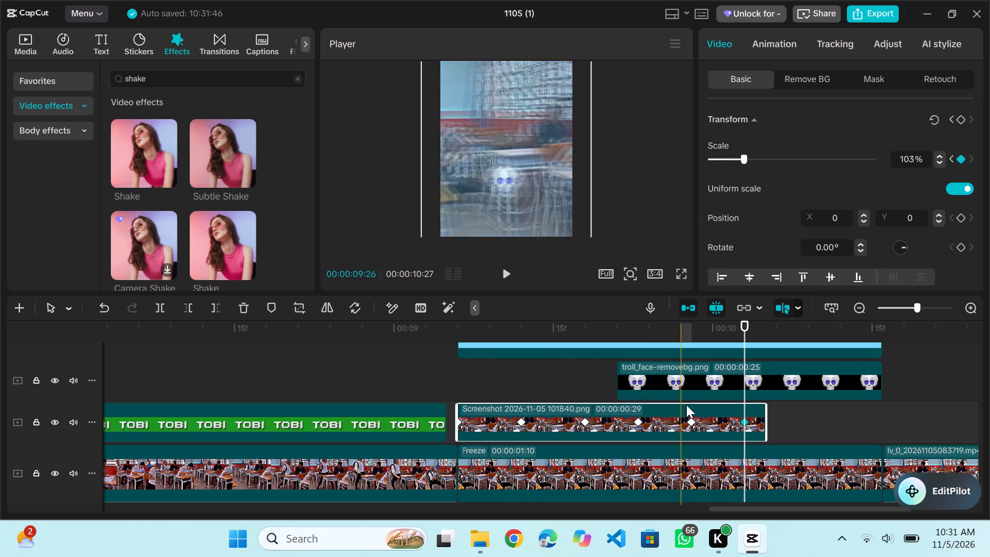
Shorten the second Shake effect so it ends at about 00:00:09:24.
scroll(584, 408, "up", 1)
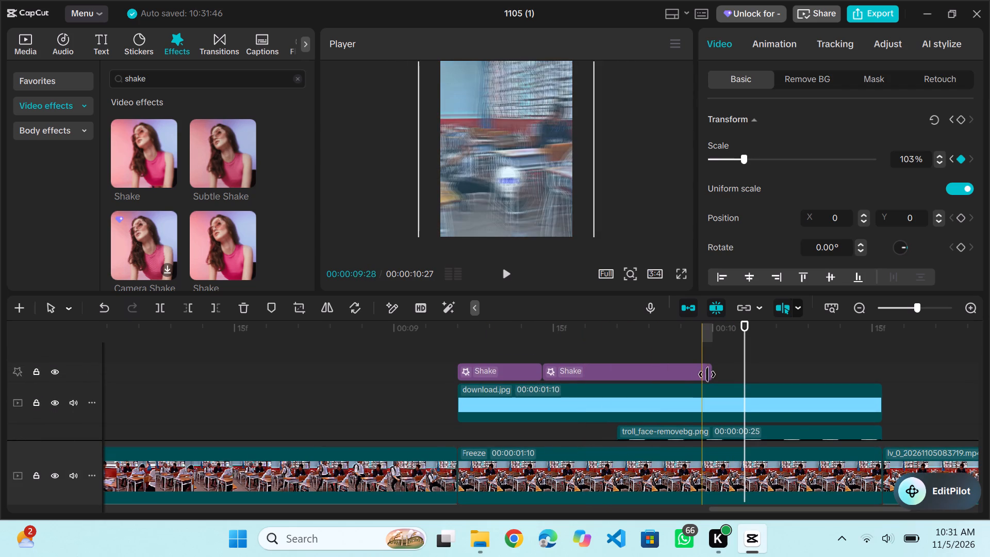
left_click(685, 375)
left_click_drag(713, 370, 679, 374)
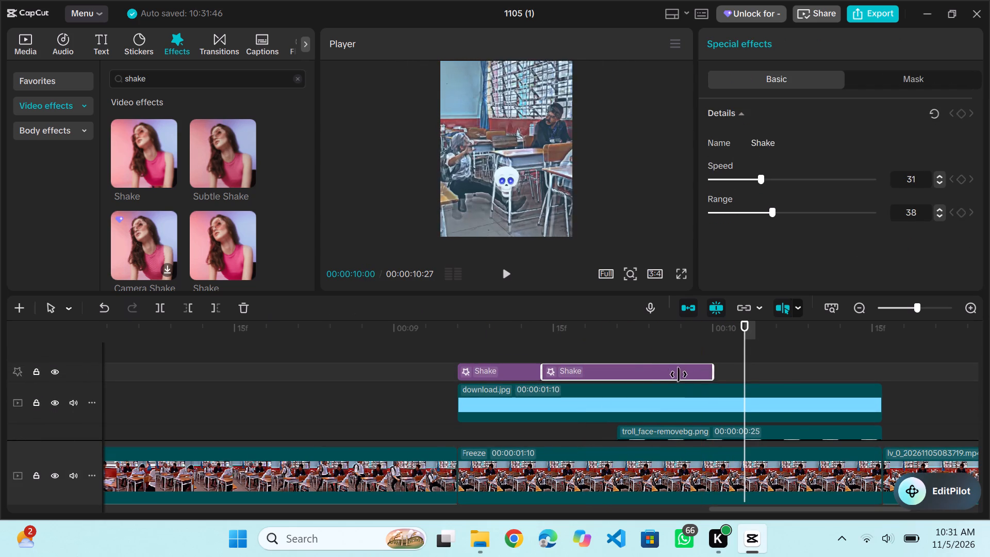
left_click_drag(679, 374, 644, 379)
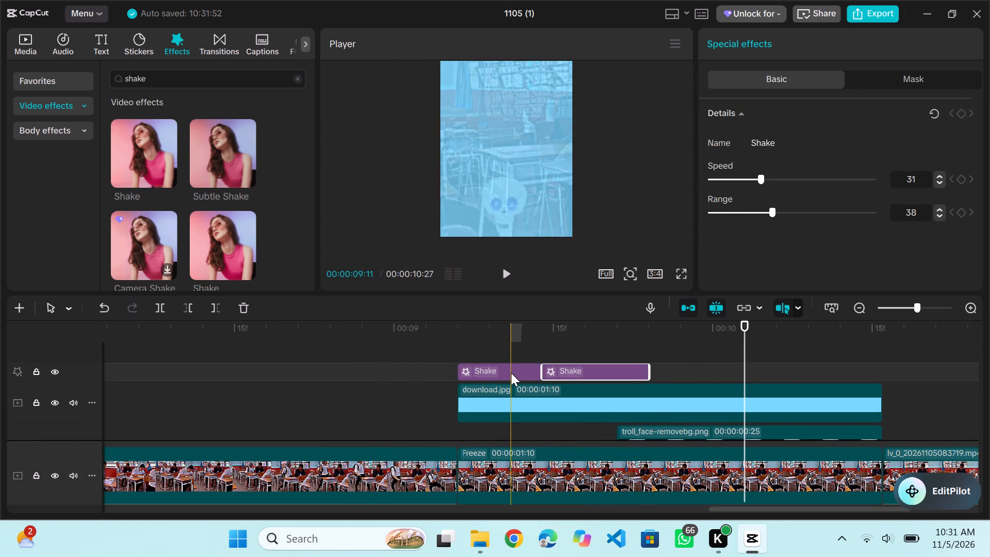
Shorten the first Shake effect to end at about 00:00:09:13 and move the second Shake effect up against it.
left_click(511, 373)
left_click_drag(543, 370, 532, 374)
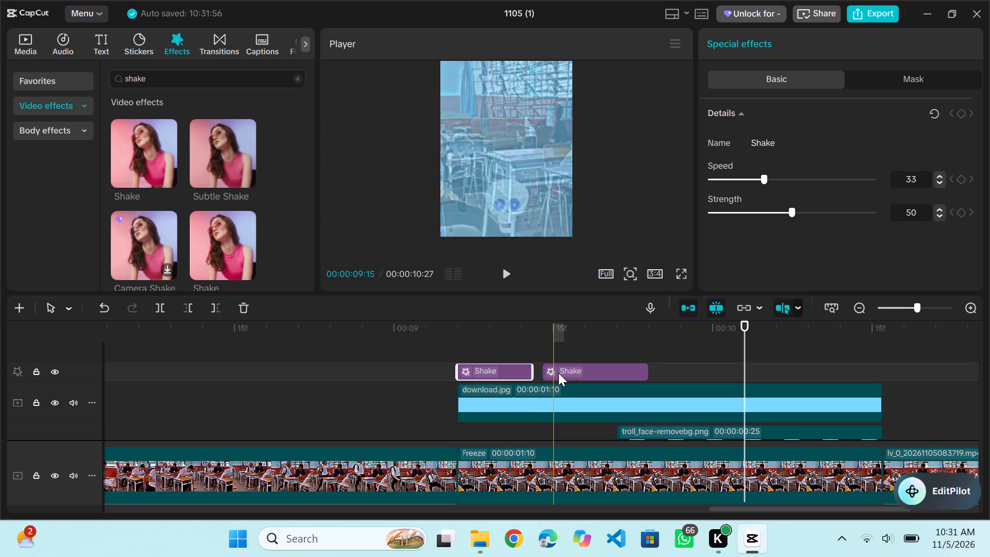
left_click_drag(558, 373, 550, 374)
Play back the freeze frame section from 00:00:09:00 and bring its overlay tracks back into view.
left_click(399, 340)
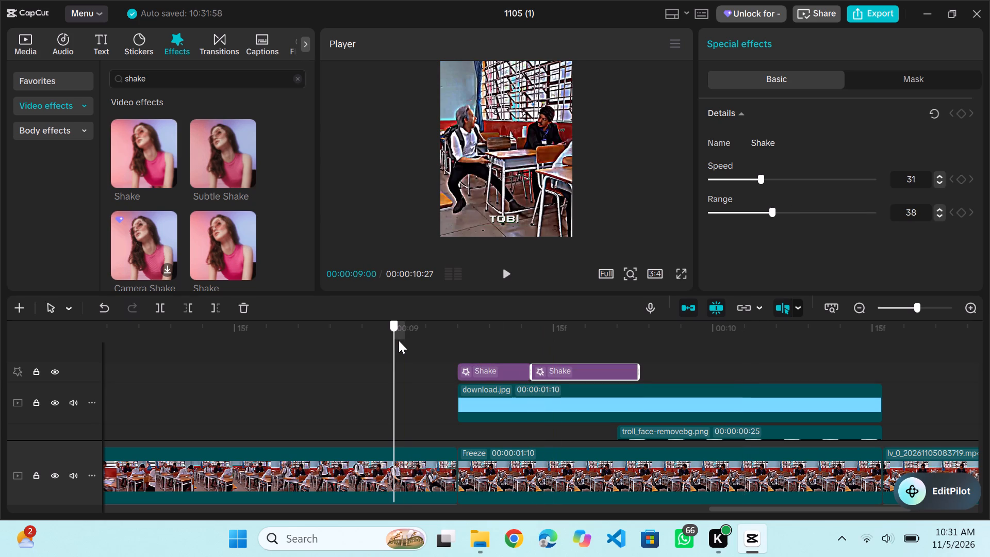
left_click(505, 269)
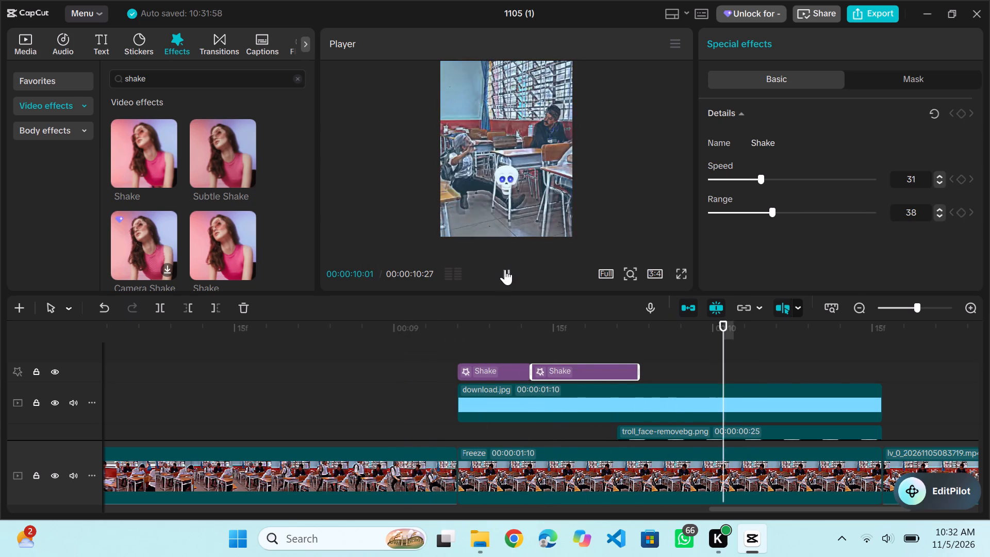
left_click(505, 269)
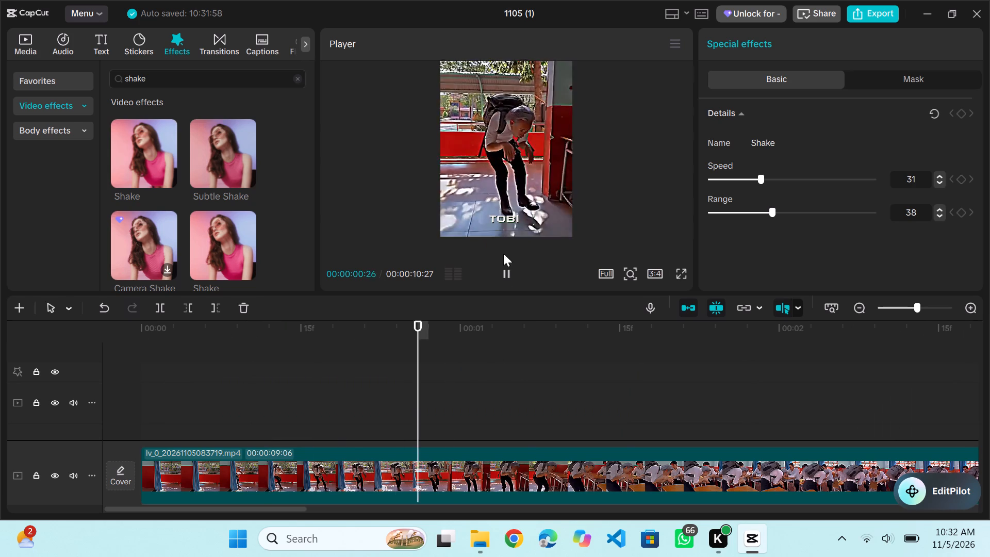
left_click(503, 274)
scroll(550, 366, "down", 1)
scroll(550, 366, "left", 1)
scroll(550, 366, "right", 1)
scroll(550, 366, "left", 4)
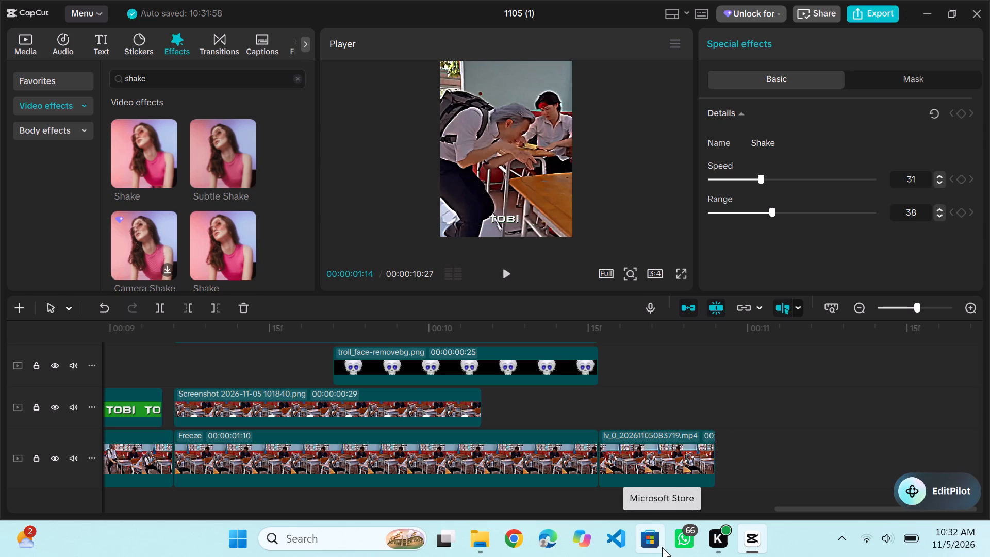
Switch to Google Chrome and open a browser window.
left_click(518, 536)
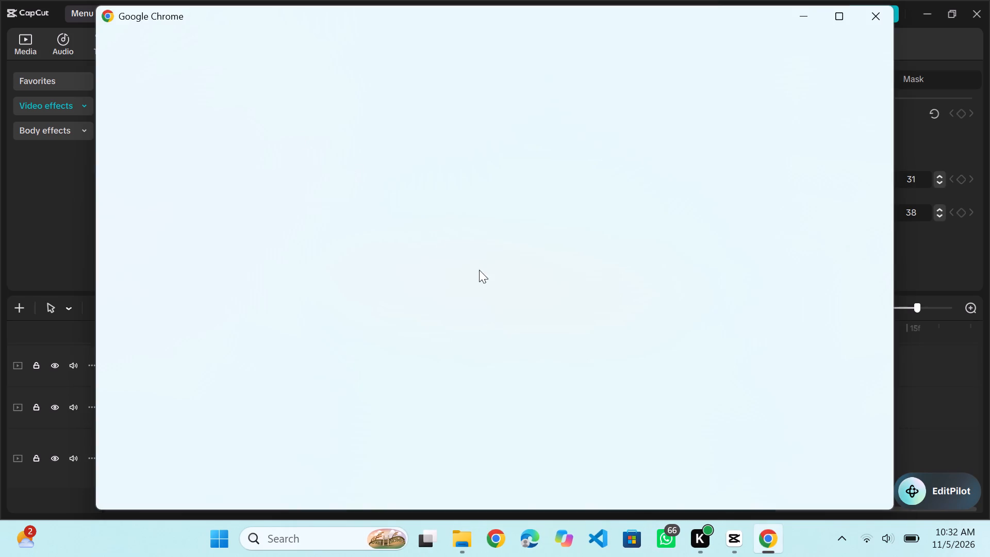
left_click(440, 281)
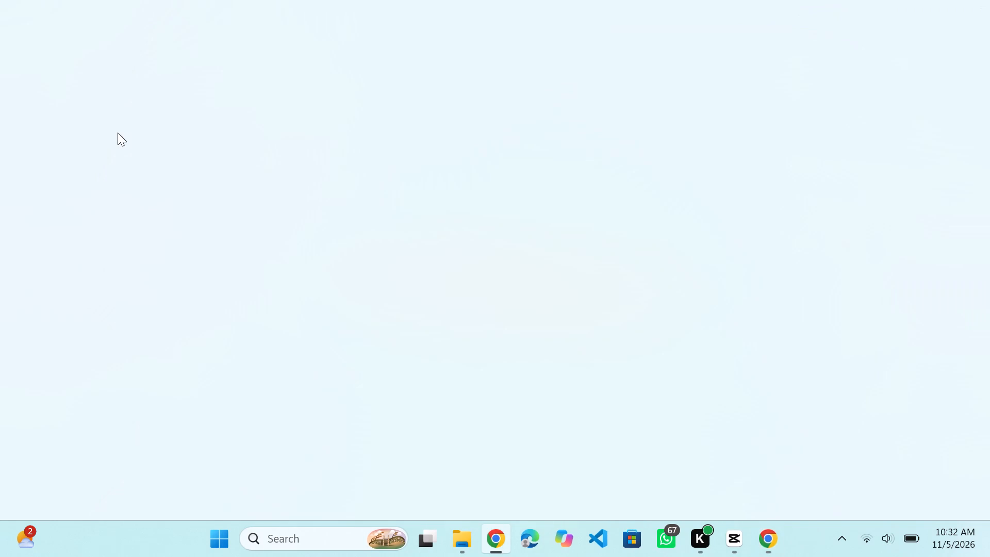
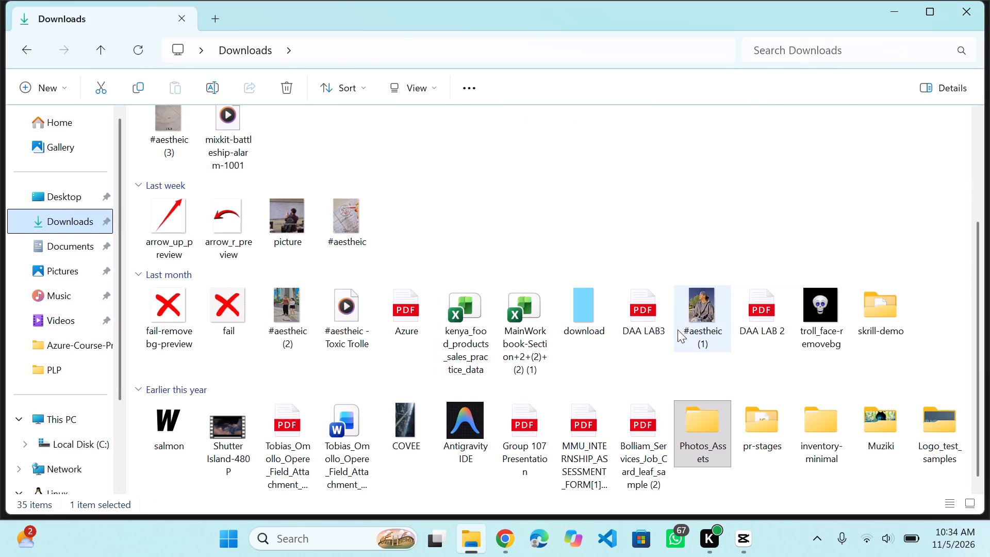
Look through the Downloads folder for media files to use in the video edit.
scroll(473, 217, "down", 2)
scroll(473, 217, "up", 1)
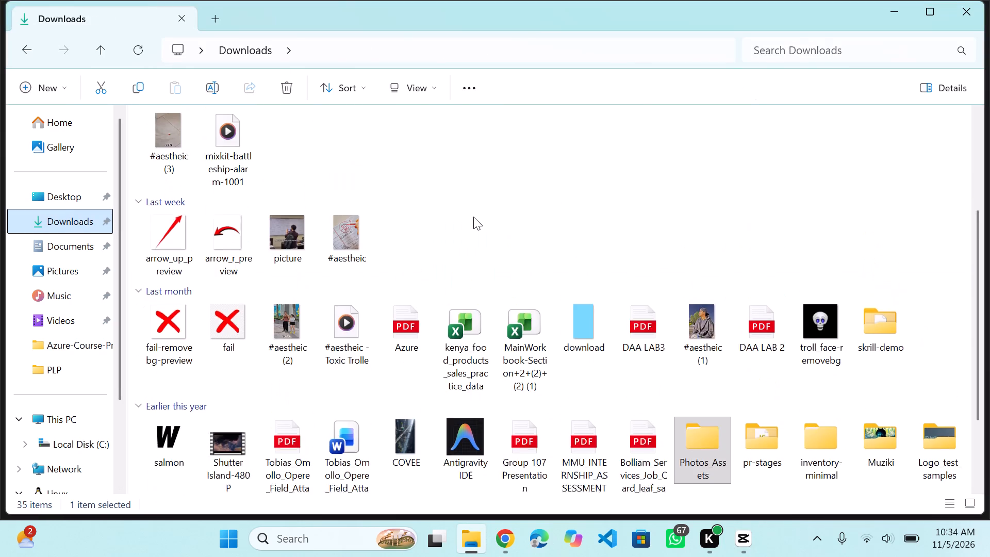
scroll(473, 217, "up", 3)
scroll(473, 217, "down", 2)
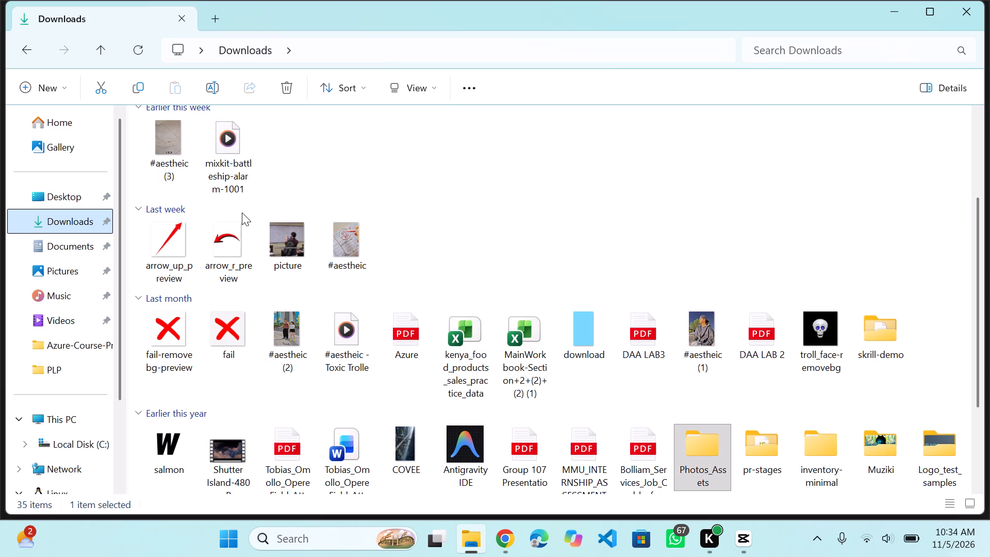
Preview the #aestheic (3) video from the Downloads folder and close it.
double_click(171, 148)
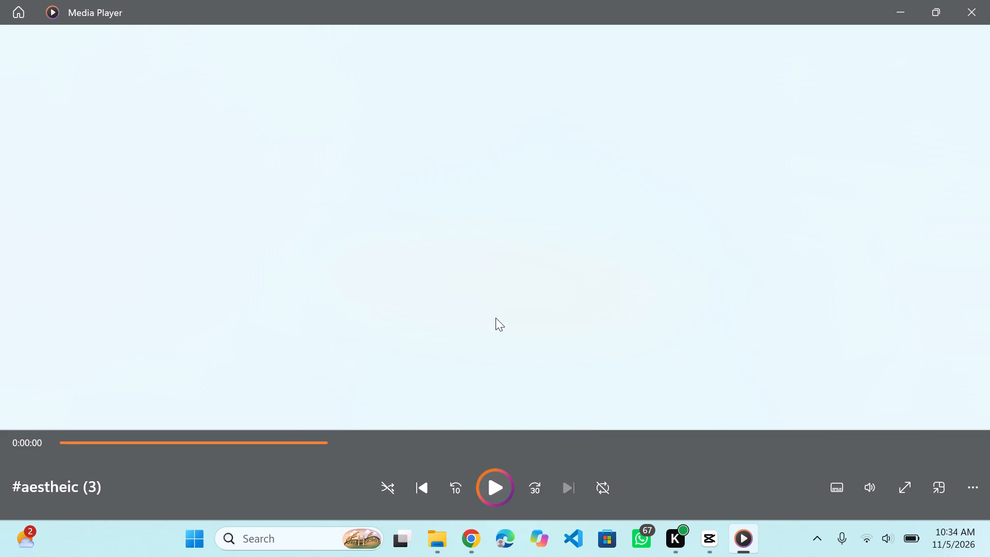
left_click(499, 483)
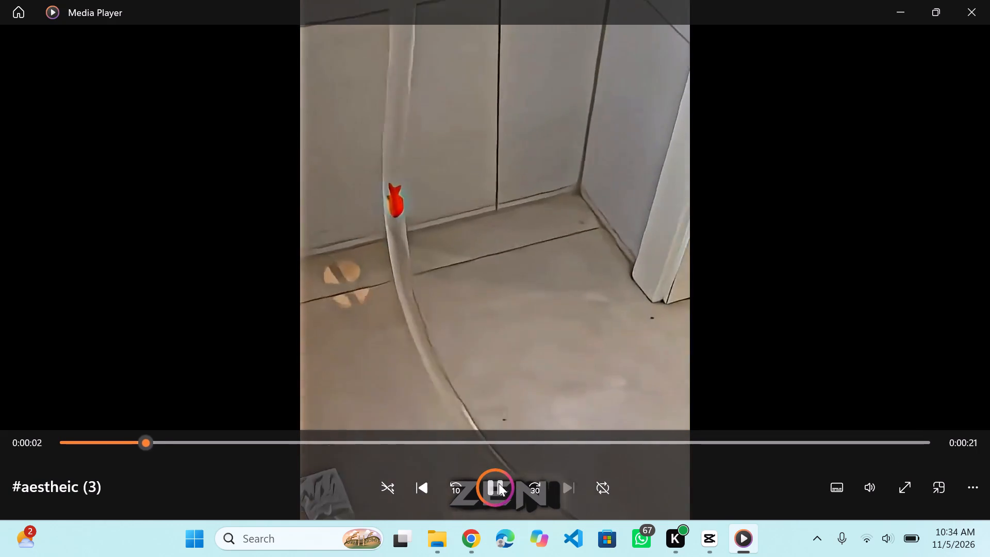
left_click(963, 25)
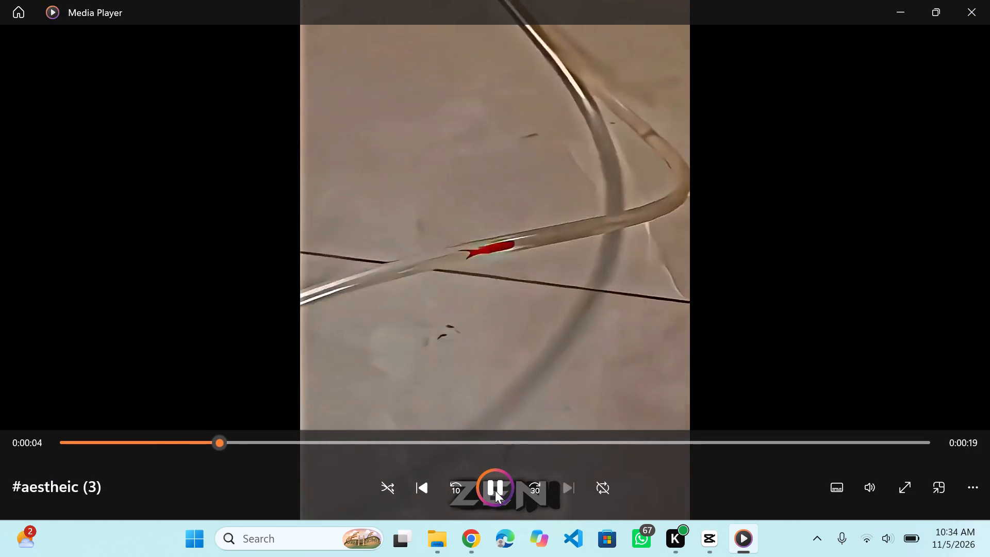
left_click(494, 486)
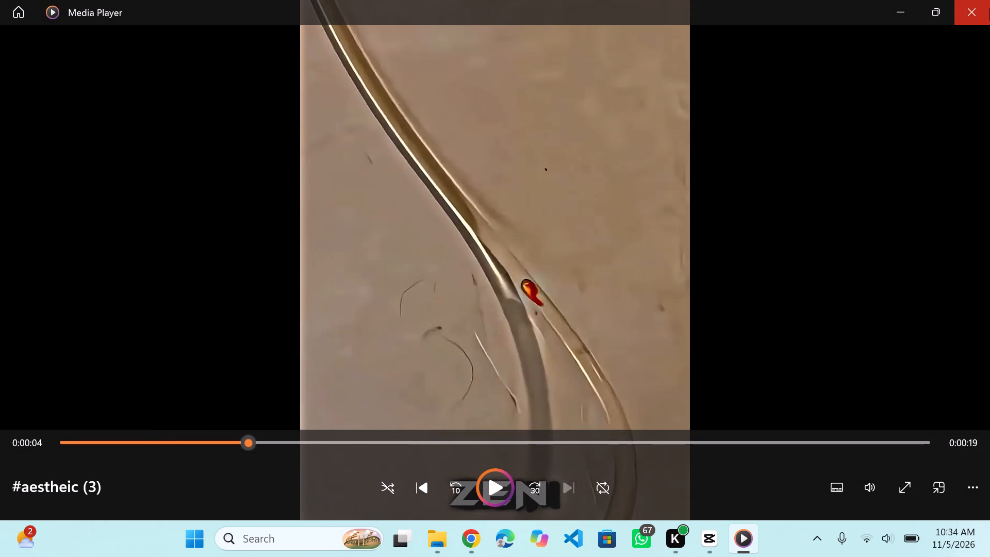
left_click(974, 15)
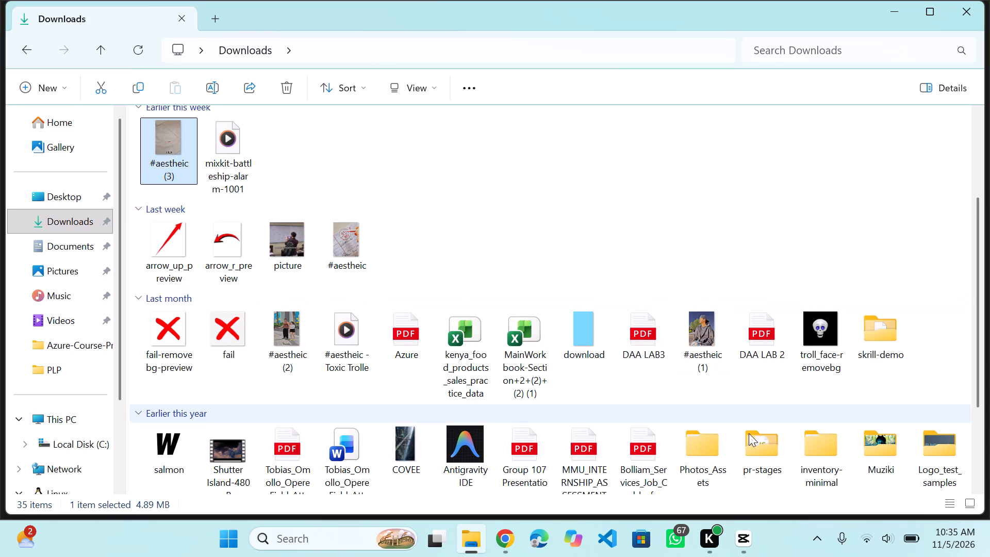
Bring the #aestheic (2) video from Downloads into the CapCut project as an overlay starting at 00:00 above the Shake effects.
scroll(749, 433, "down", 1)
left_click_drag(280, 298, 410, 314)
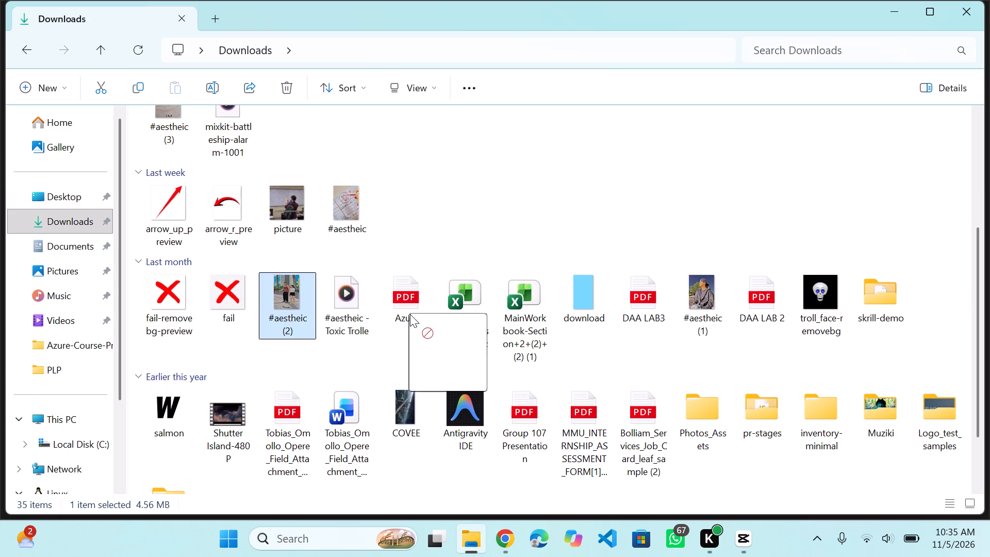
left_click_drag(410, 314, 524, 408)
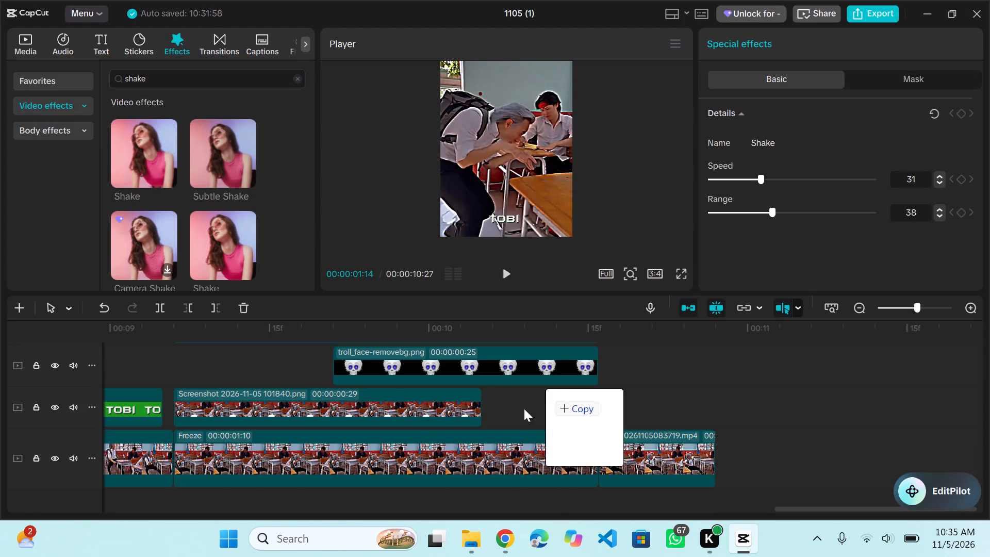
left_click_drag(524, 408, 381, 330)
scroll(424, 414, "up", 2)
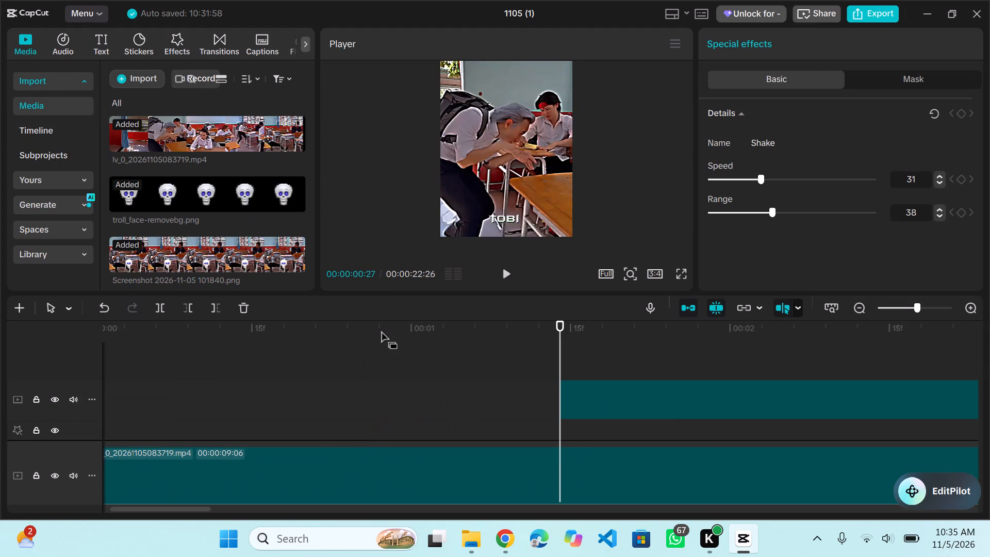
left_click_drag(665, 402, 461, 374)
scroll(461, 374, "right", 2)
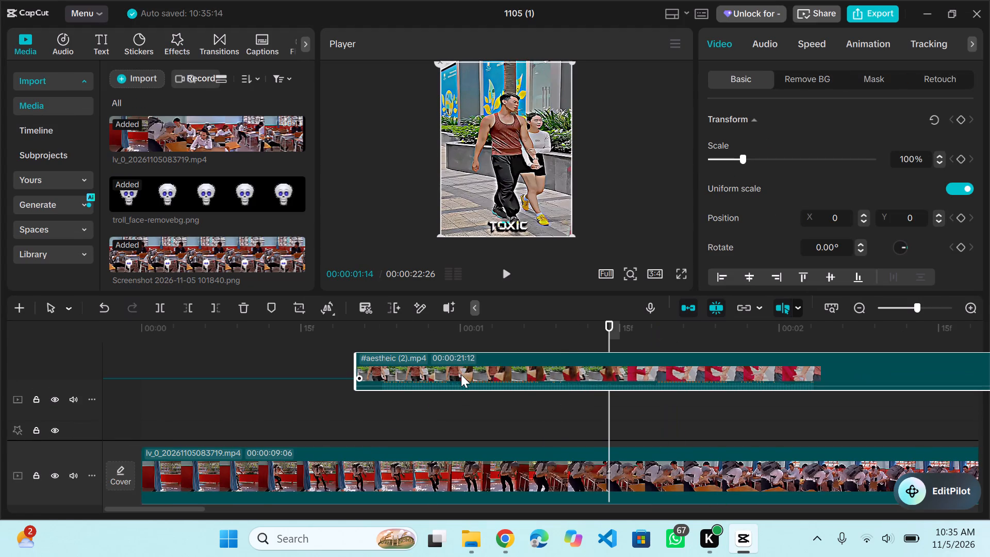
scroll(461, 374, "right", 2)
left_click_drag(461, 374, 190, 394)
scroll(391, 441, "right", 2)
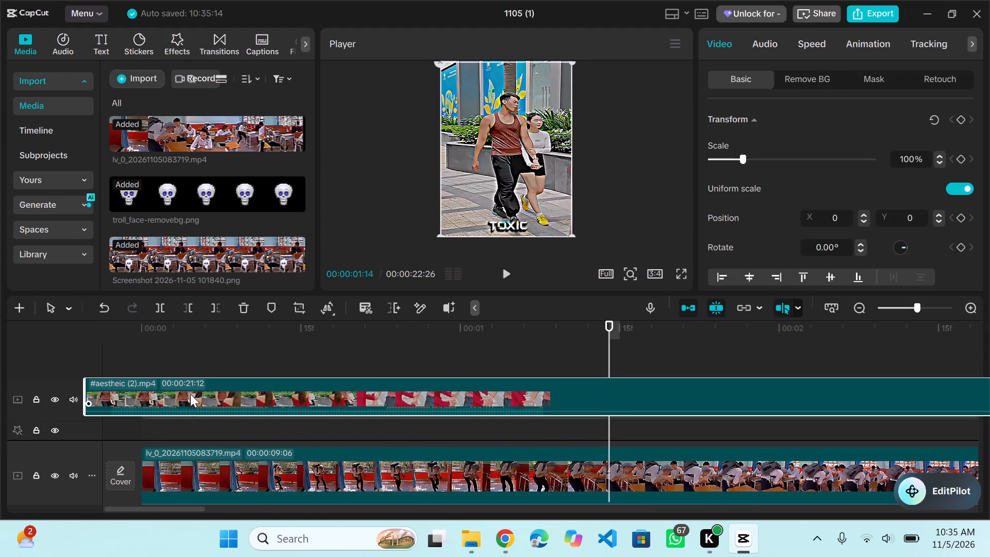
left_click_drag(190, 394, 185, 375)
Cut away the part of the #aestheic (2) overlay before 00:00:09:00.
scroll(269, 387, "left", 1)
scroll(269, 387, "down", 2)
scroll(269, 387, "left", 2)
scroll(269, 387, "up", 1)
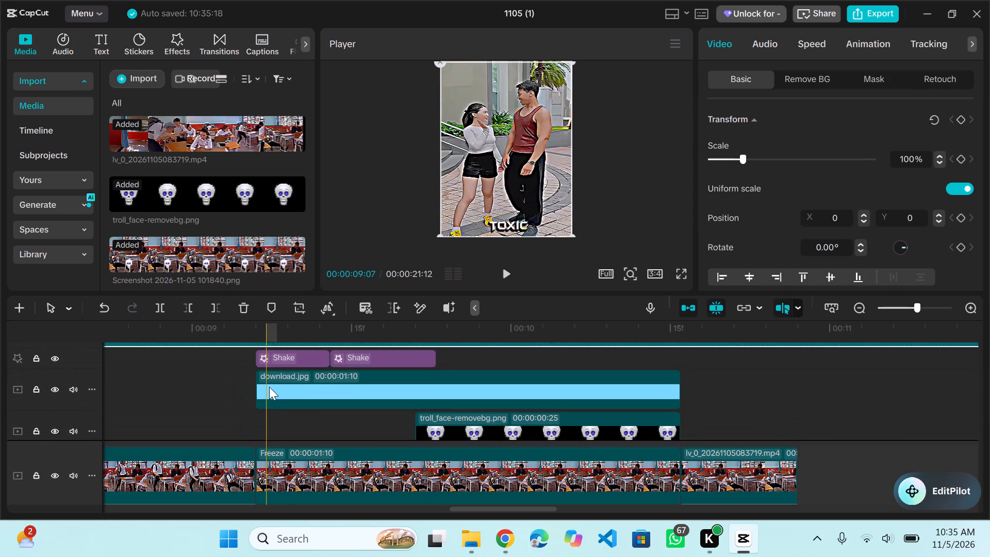
scroll(288, 383, "up", 1)
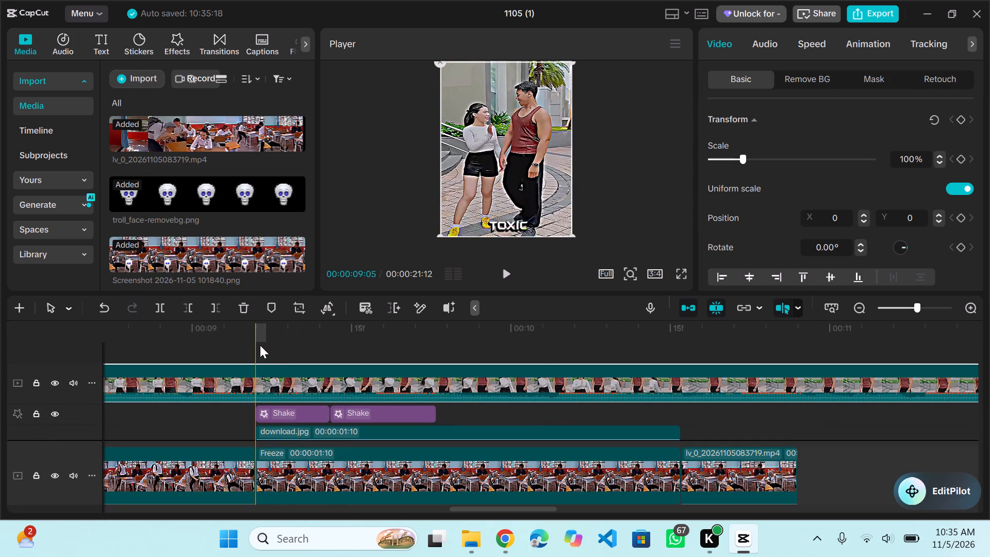
scroll(263, 350, "down", 5, "ctrl")
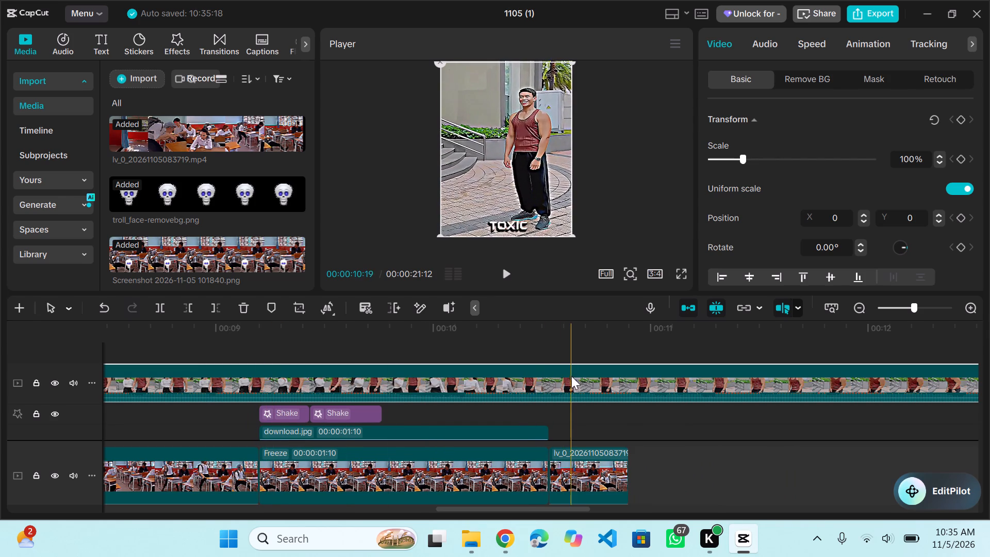
scroll(558, 381, "left", 4)
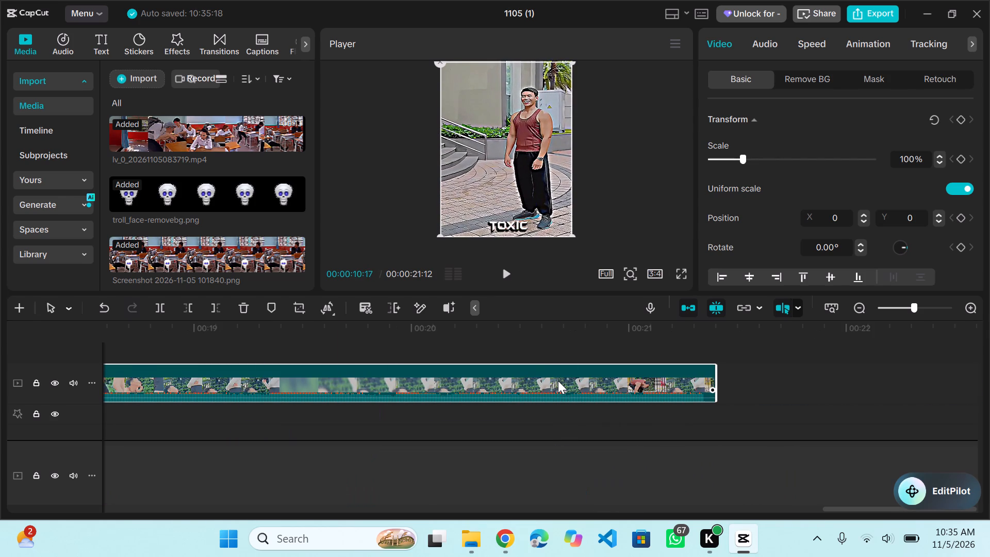
scroll(505, 464, "right", 5)
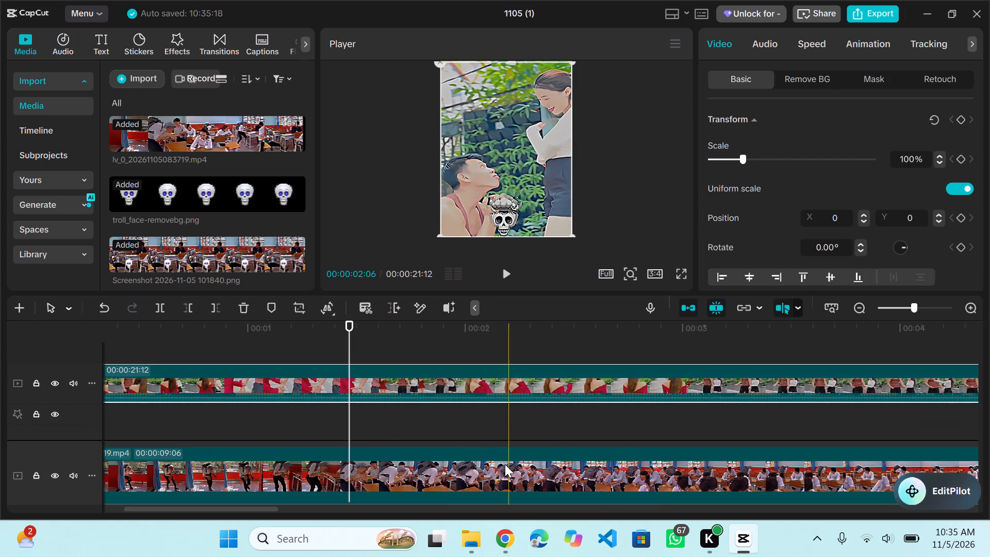
scroll(654, 447, "left", 3)
scroll(654, 447, "right", 1)
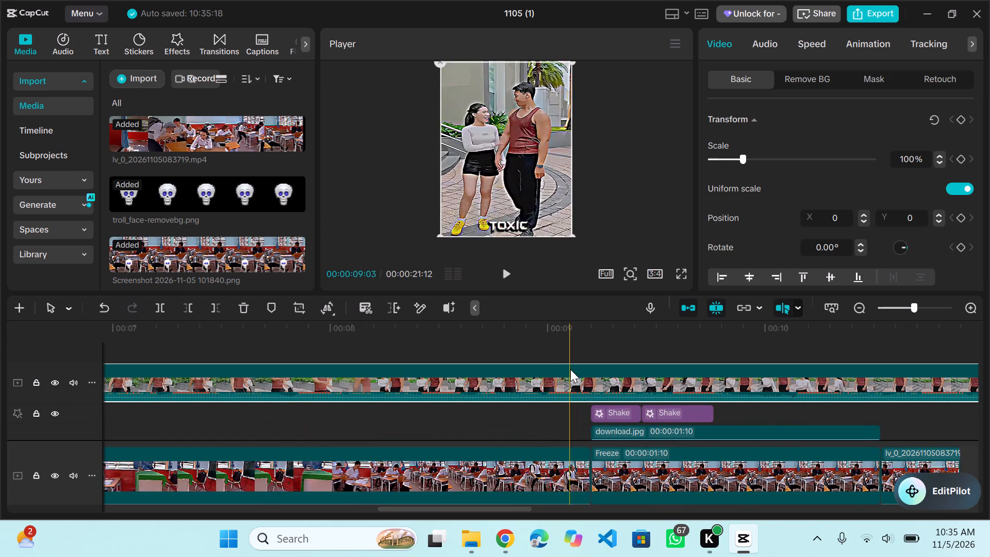
left_click(547, 333)
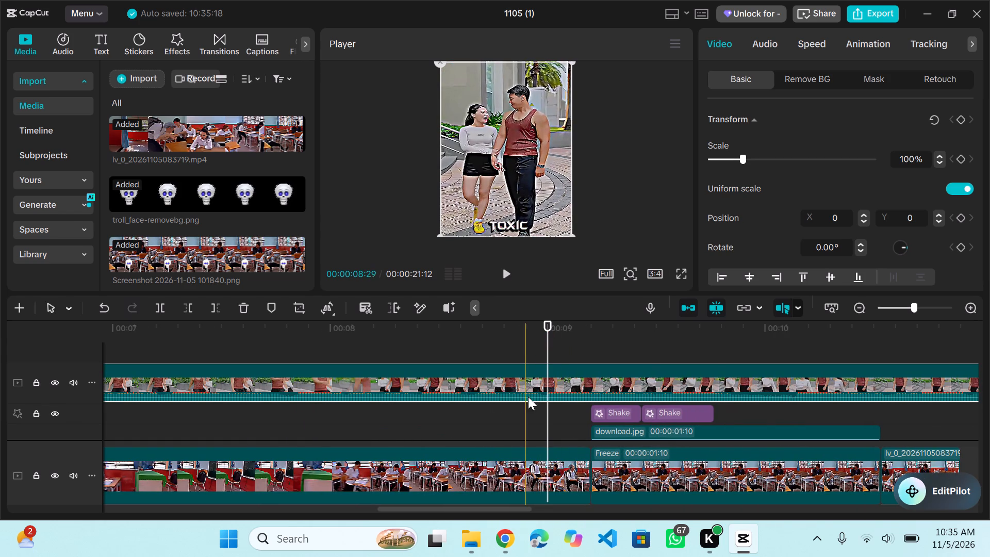
left_click(521, 399)
left_click(188, 307)
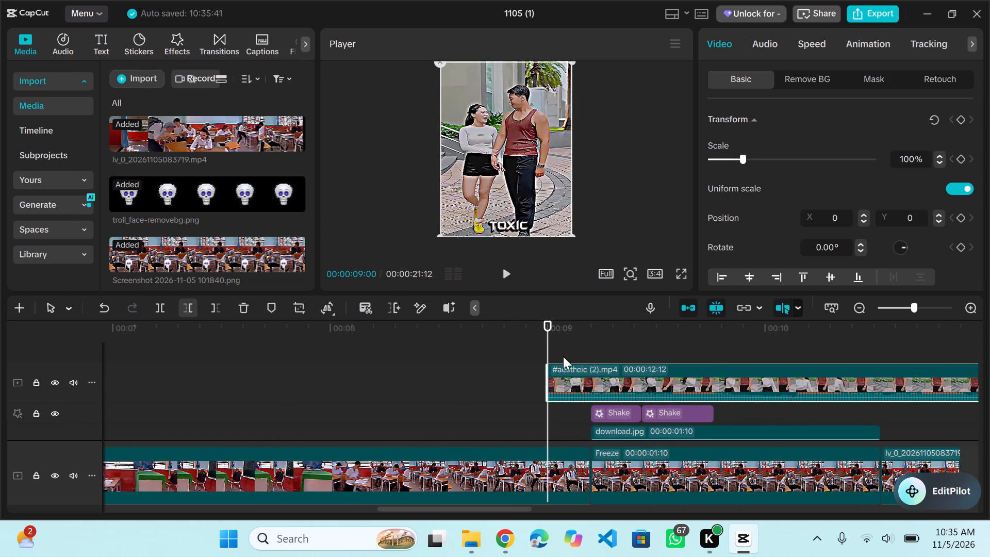
Move the trimmed #aestheic (2) overlay back to the start of the timeline.
left_click_drag(574, 381, 317, 372)
scroll(317, 372, "right", 4)
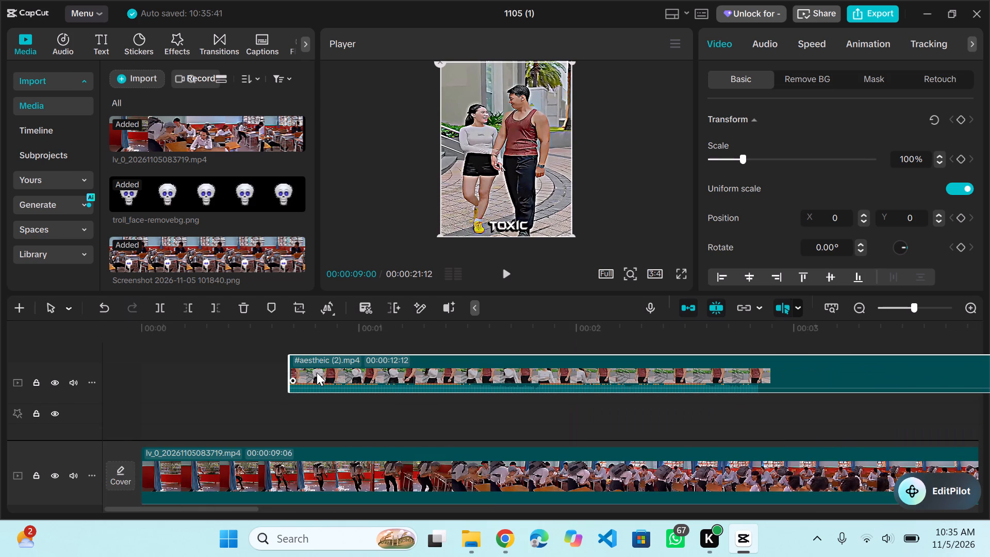
left_click_drag(317, 372, 95, 381)
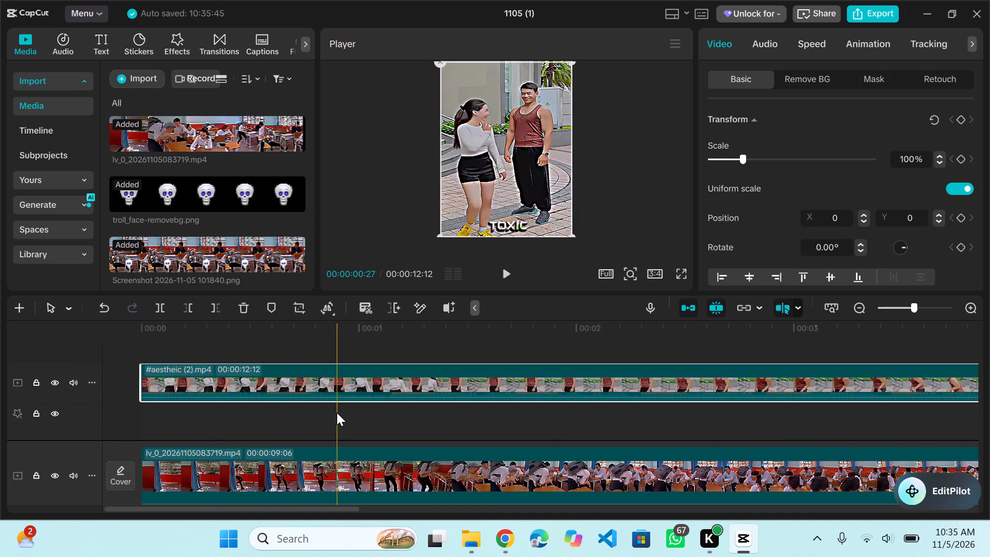
Cut away the part of the #aestheic (2) overlay before 00:00:02:00.
scroll(337, 413, "left", 5)
scroll(259, 406, "right", 1)
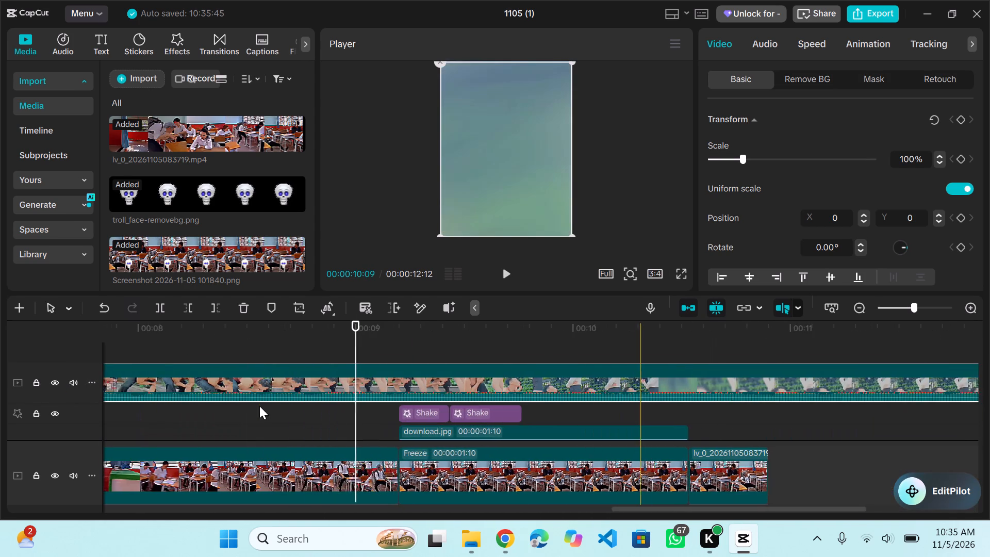
scroll(259, 406, "right", 1)
scroll(207, 401, "right", 4)
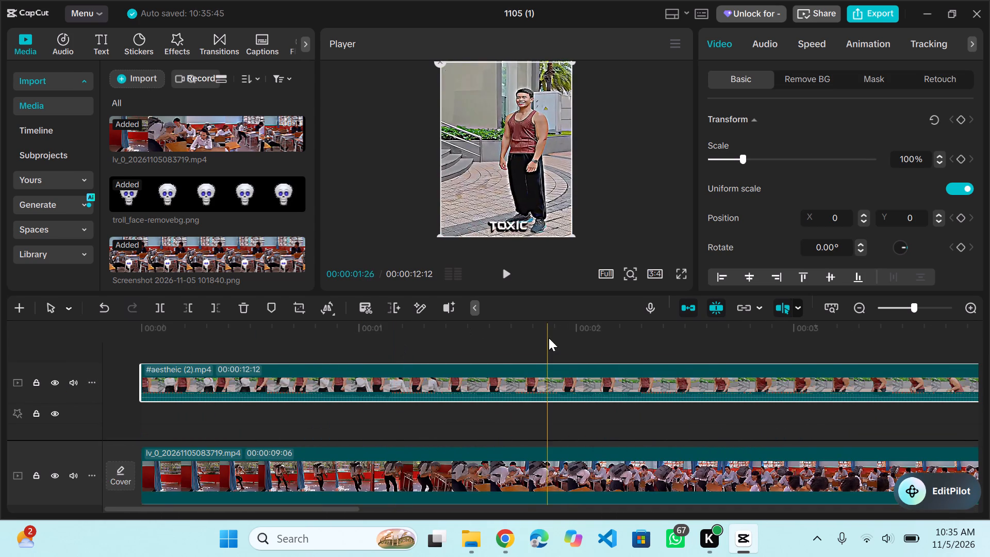
left_click(575, 331)
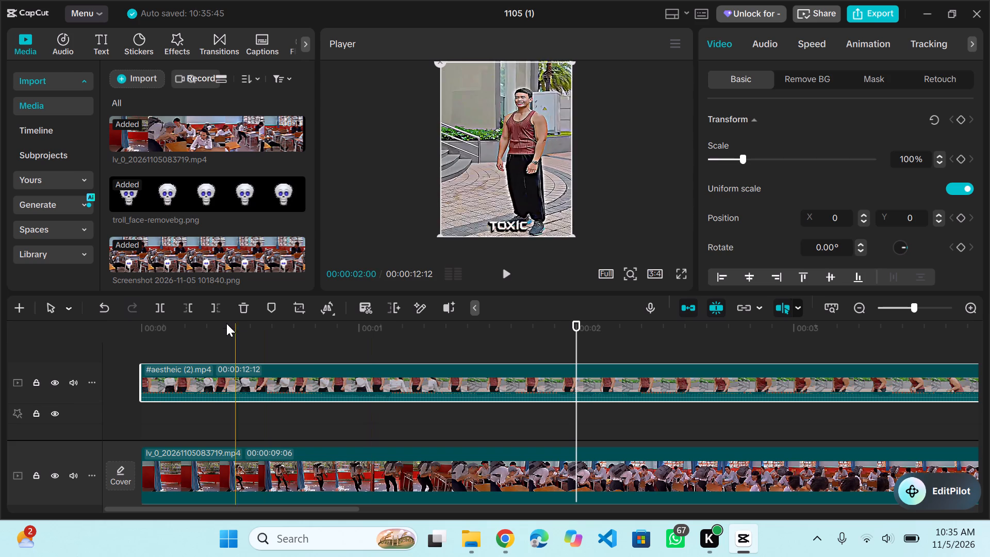
left_click(189, 305)
Reposition the #aestheic (2) overlay to end at 00:00:11:06, lining up its blurred transition with the start of the Freeze clip.
left_click_drag(605, 389, 518, 397)
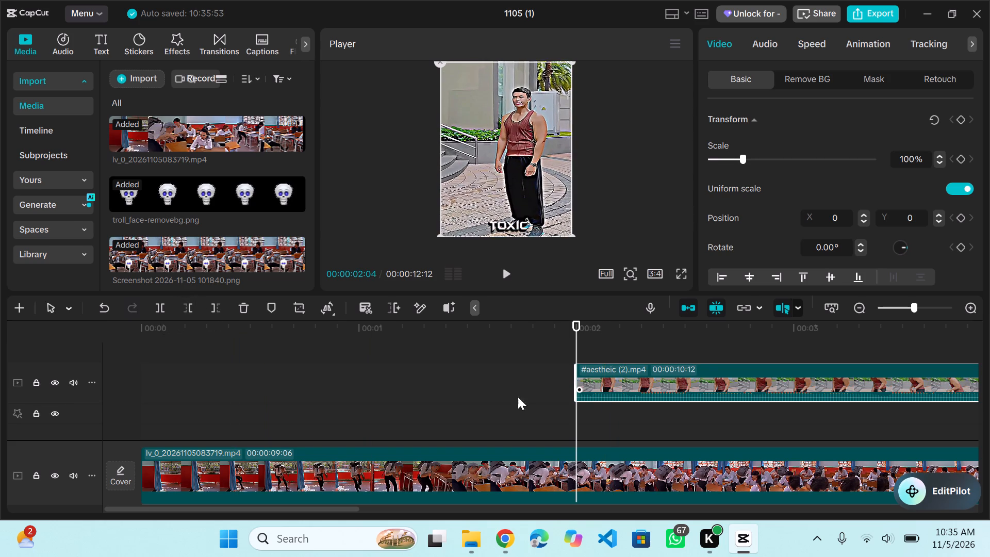
left_click_drag(518, 397, 147, 367)
scroll(405, 436, "left", 2)
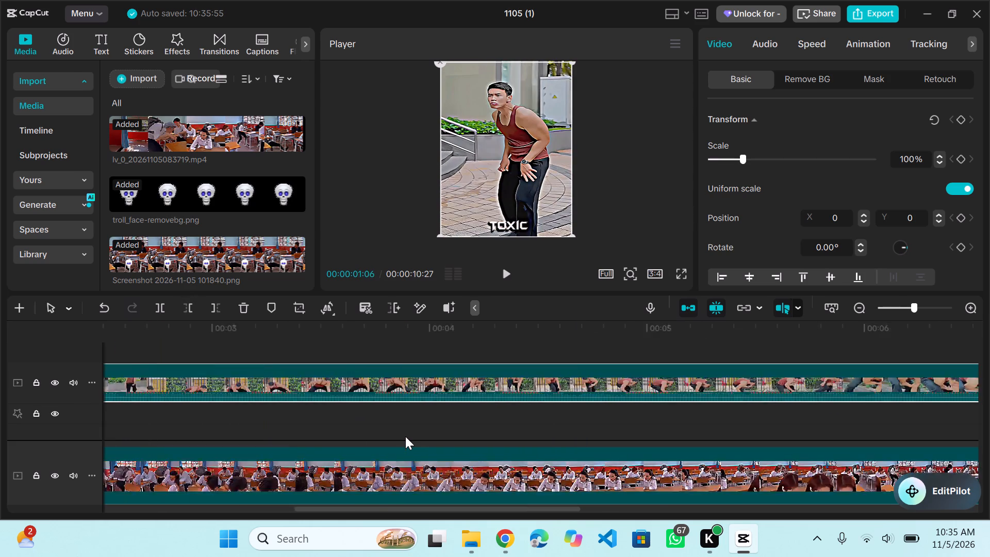
scroll(405, 436, "left", 1)
left_click_drag(361, 378, 434, 383)
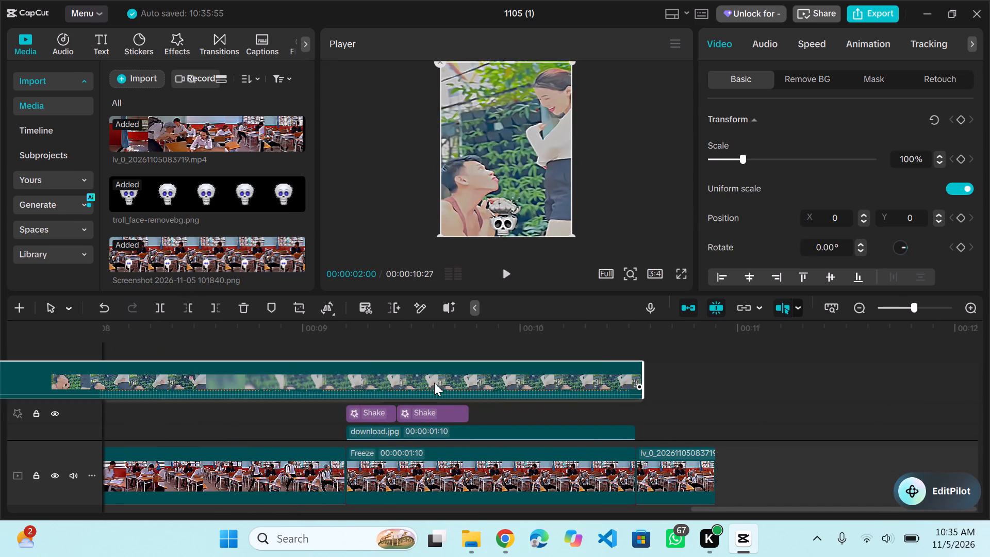
left_click_drag(434, 383, 537, 377)
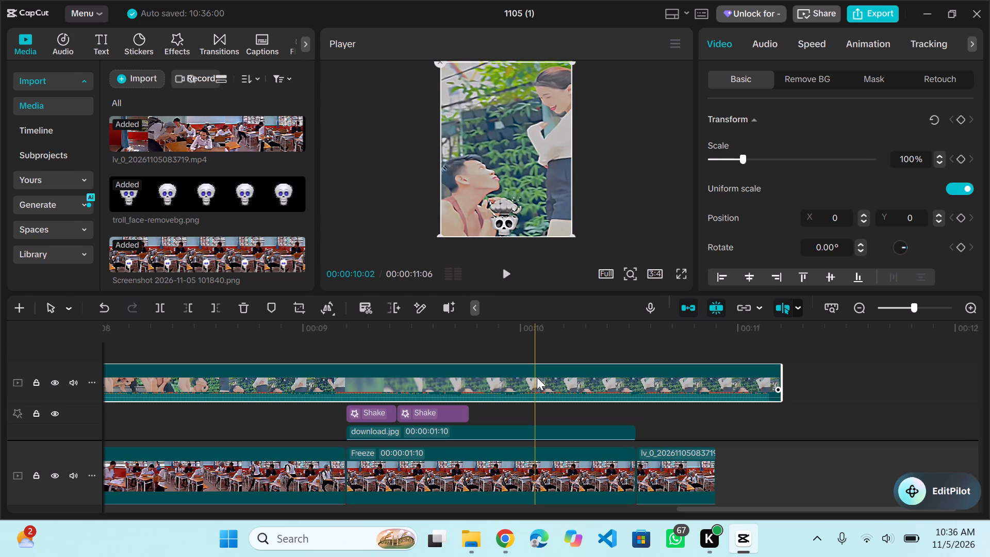
Shrink the #aestheic (2) overlay to 9% and place it outside the frame at about X -2337, Y -186.
left_click_drag(572, 231, 526, 185)
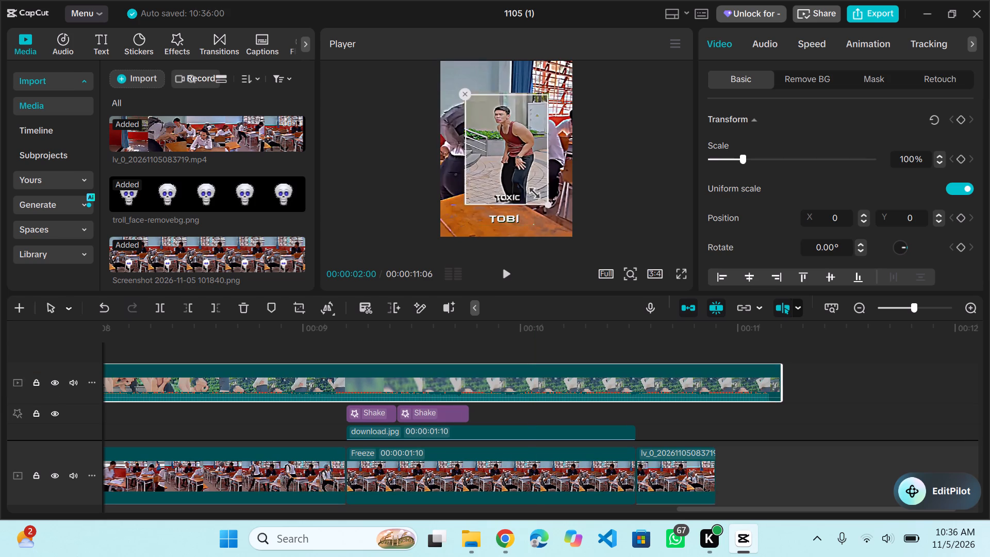
left_click_drag(526, 185, 485, 154)
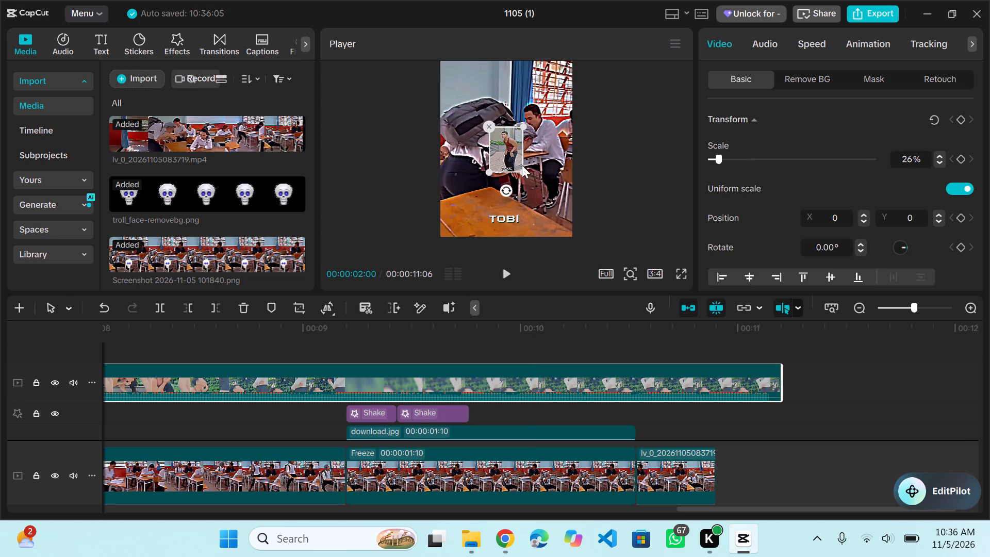
left_click_drag(522, 169, 505, 158)
left_click_drag(507, 154, 401, 163)
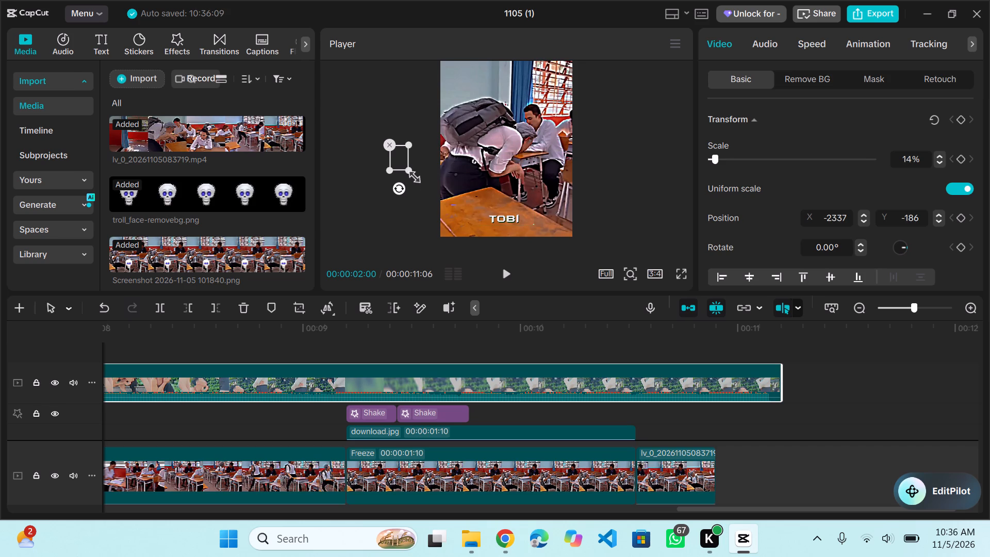
left_click_drag(411, 176, 400, 166)
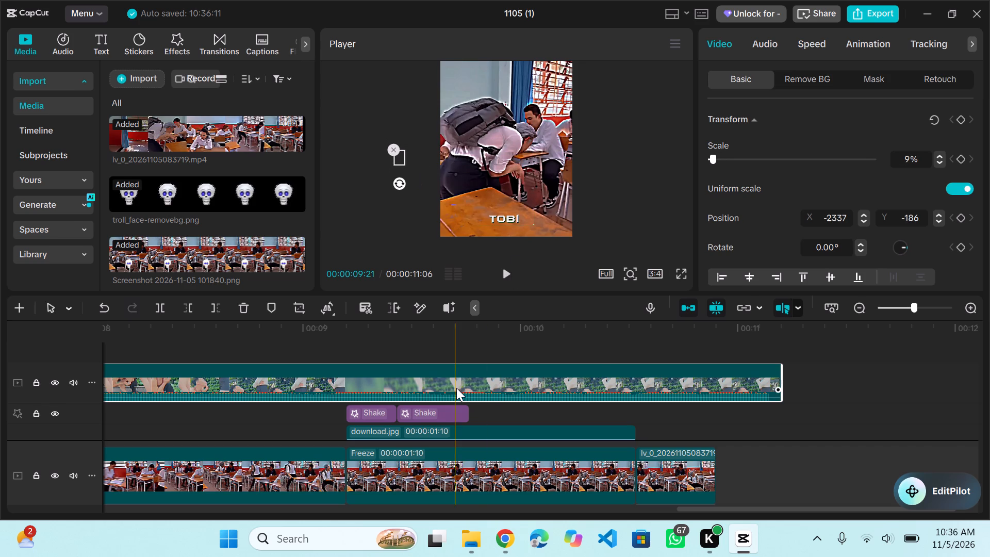
Slow the last main-track clip after the Freeze clip to 0.66x speed.
scroll(456, 388, "right", 1)
scroll(456, 388, "left", 1)
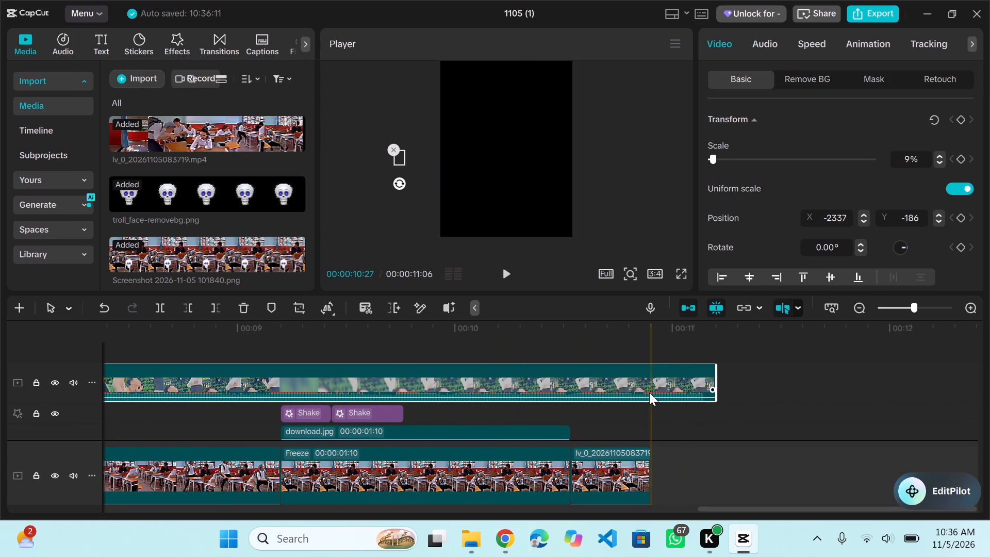
left_click(610, 472)
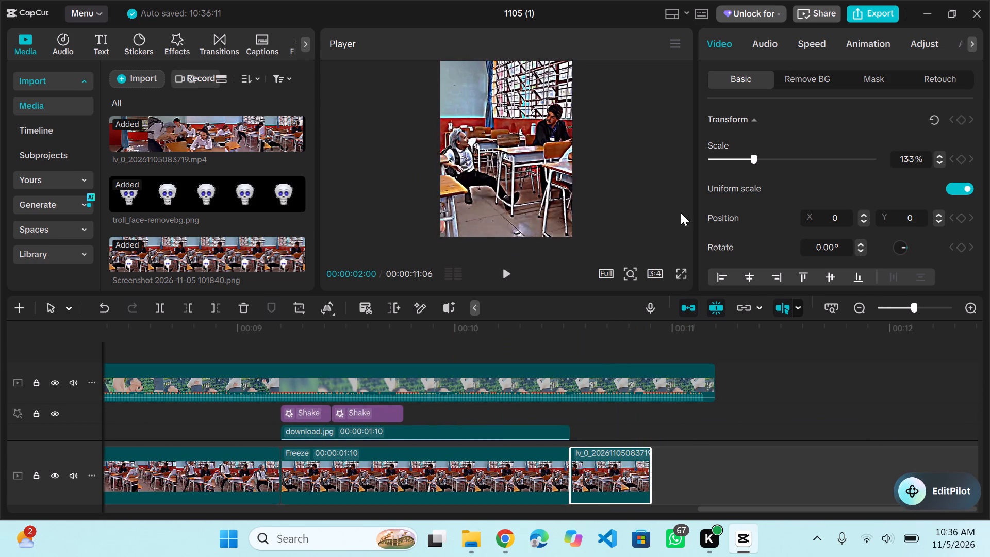
left_click(808, 44)
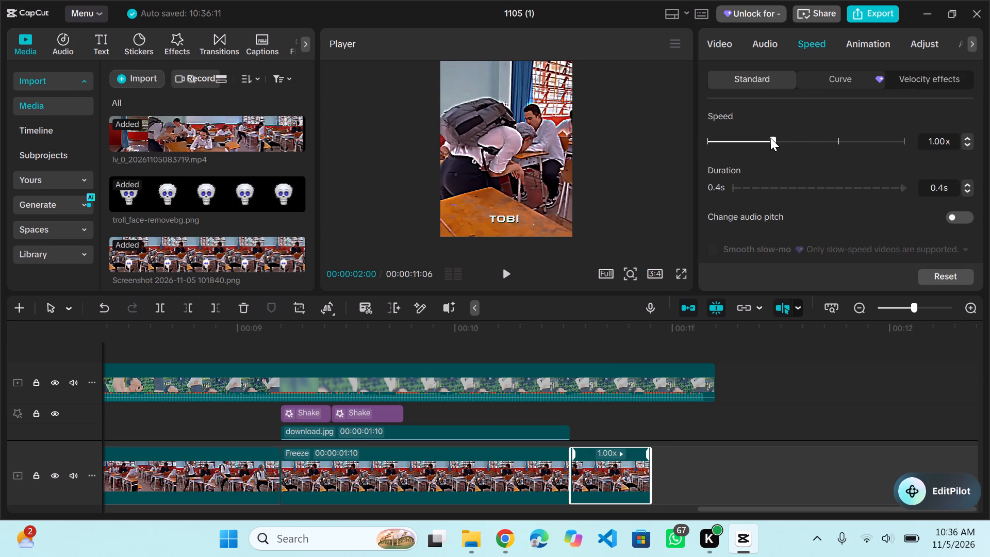
left_click(765, 138)
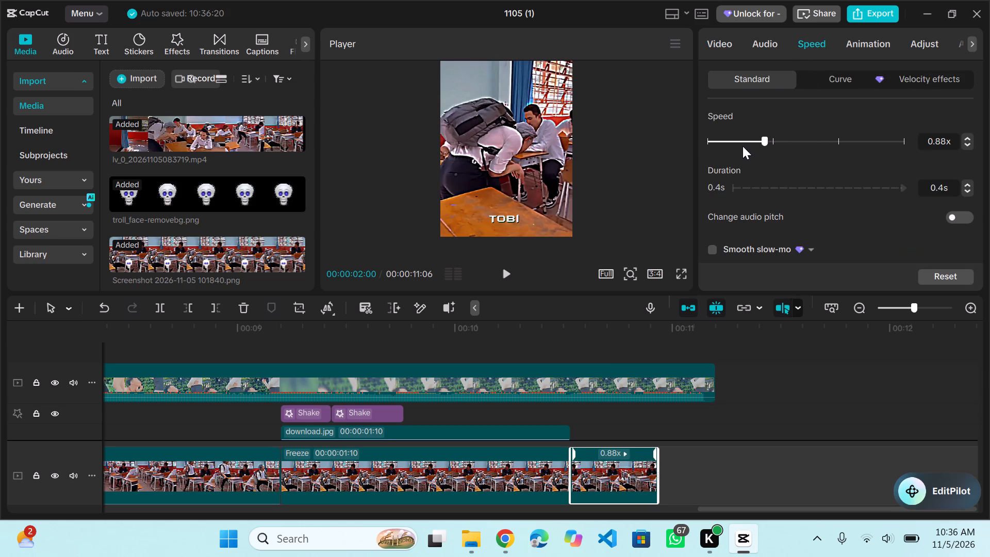
left_click(755, 138)
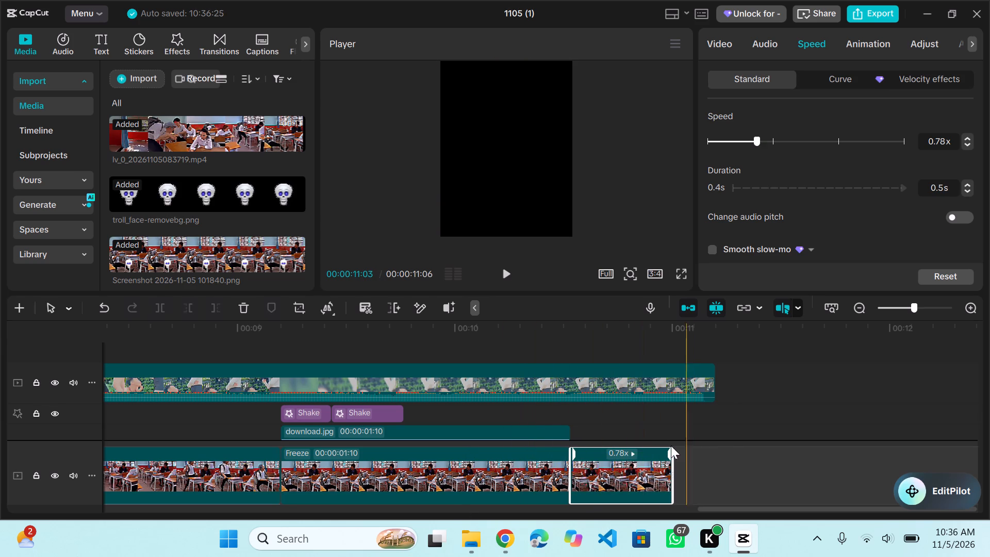
left_click(748, 139)
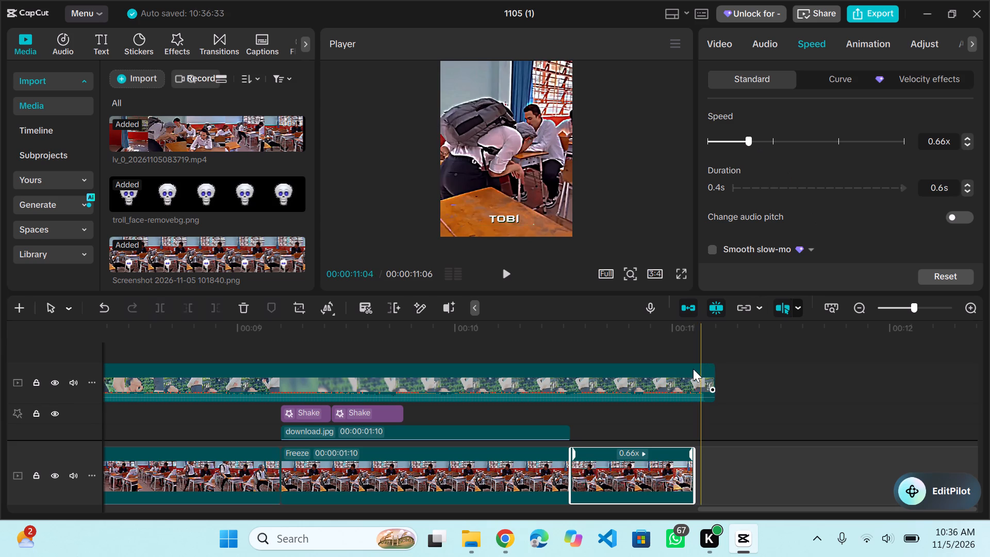
Cut away the part of the #aestheic (2) overlay after 00:00:11:03, where the slowed last clip ends.
left_click(694, 340)
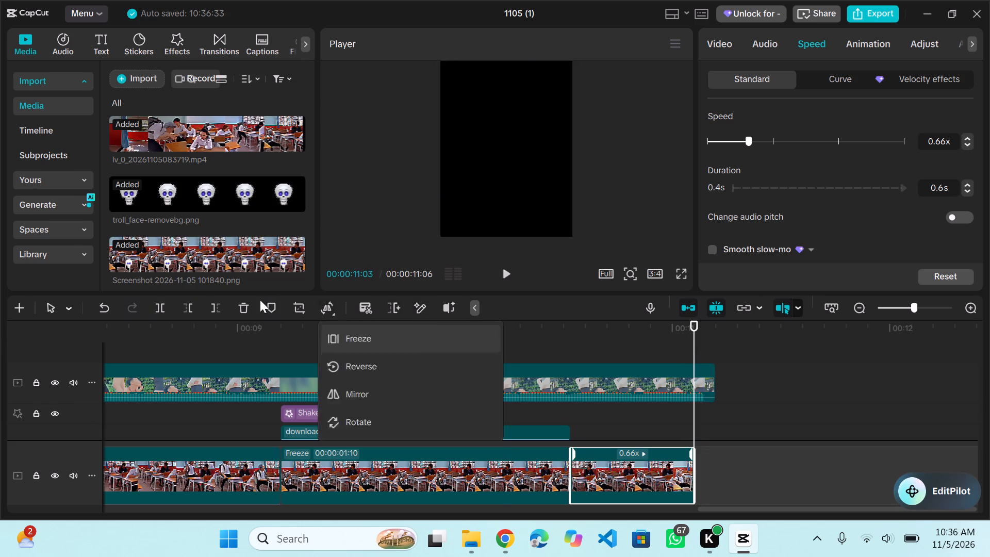
left_click(213, 304)
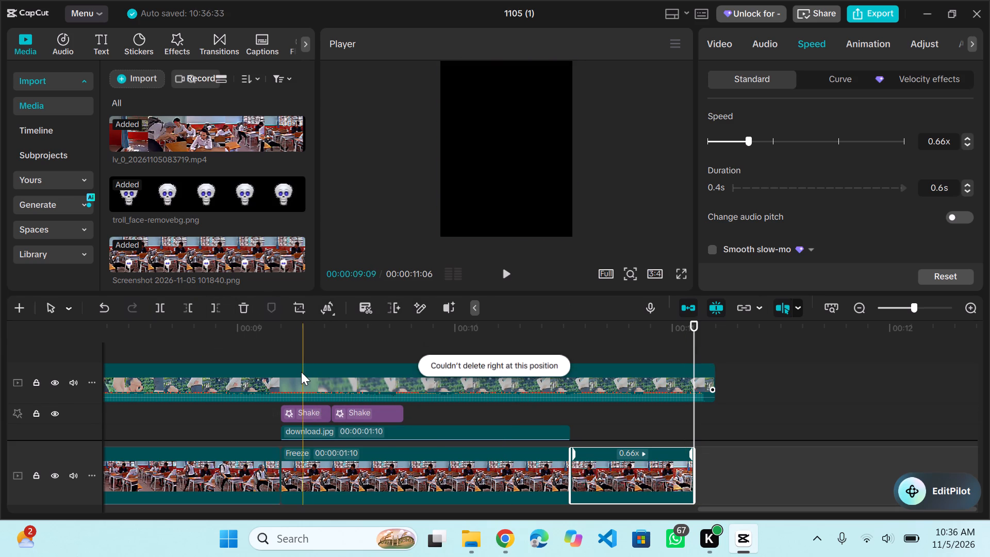
left_click(301, 372)
left_click(217, 302)
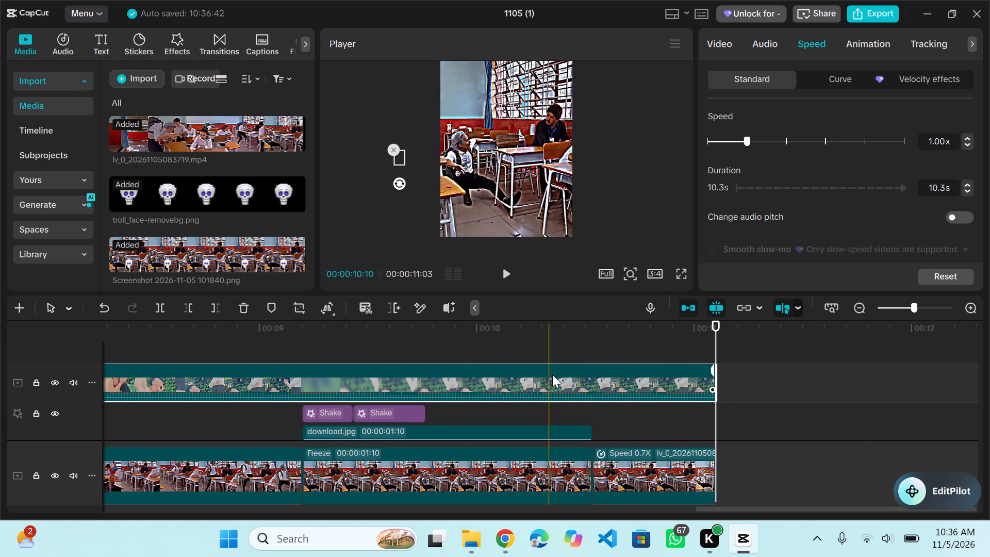
Extend the beginning of the #aestheic (2) overlay back to 00:00:00:00, keeping its end in place.
scroll(552, 374, "right", 5)
left_click(330, 384)
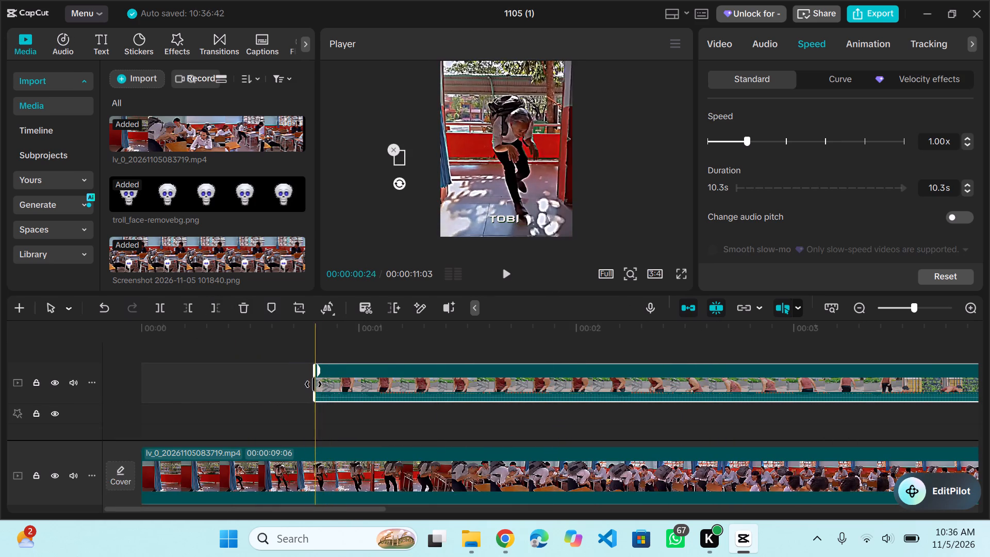
left_click_drag(313, 384, 116, 374)
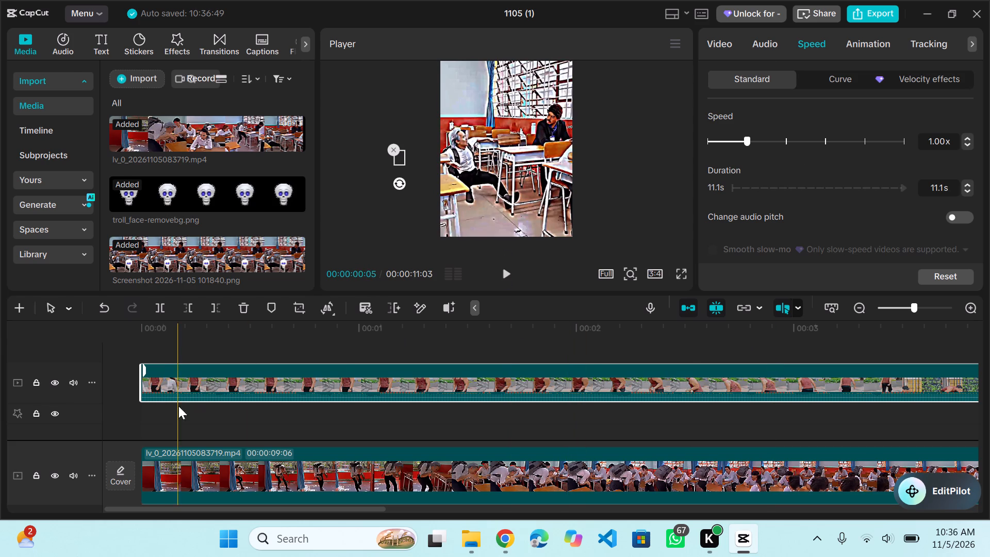
Play the opening second of the edit from 00:00:00:00 to check it against the soundtrack.
left_click(142, 322)
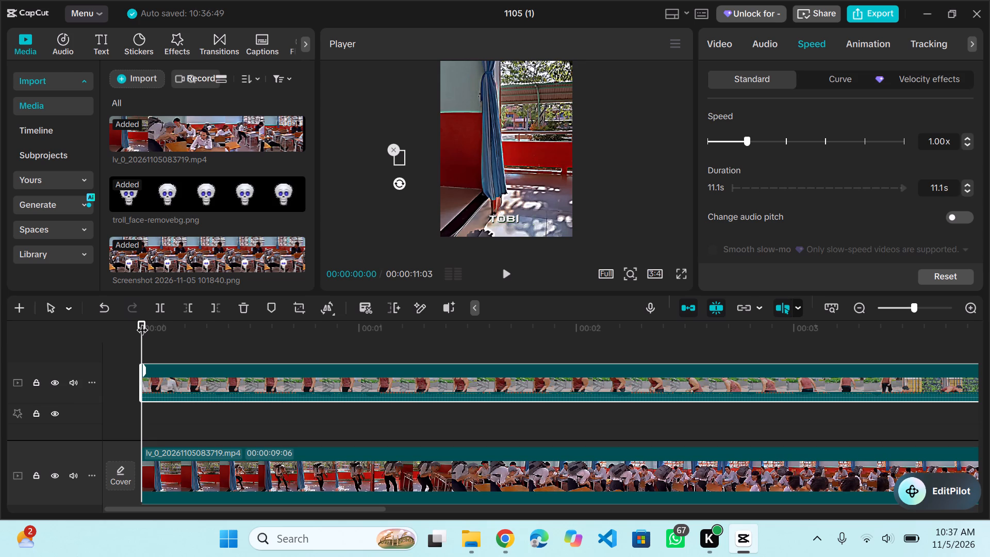
left_click(507, 272)
left_click(507, 272)
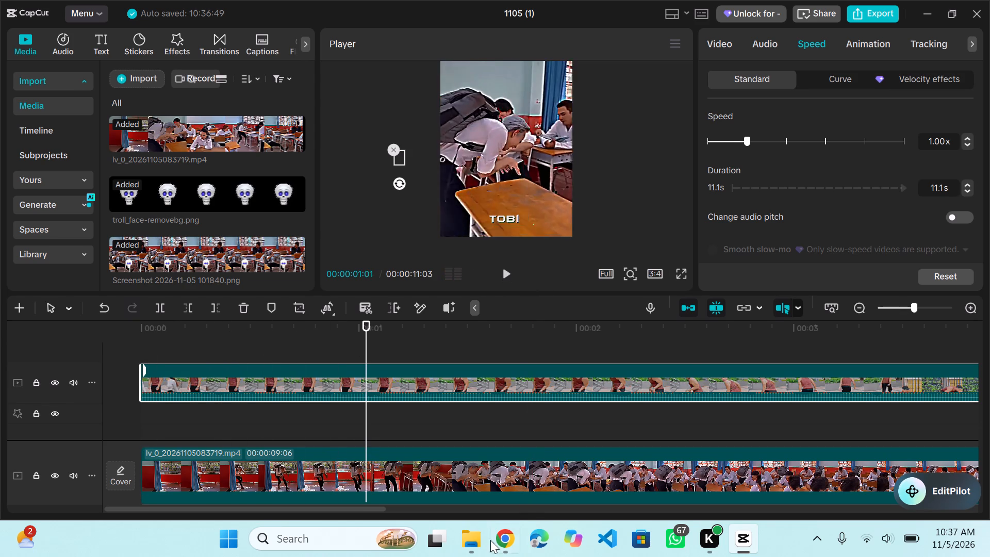
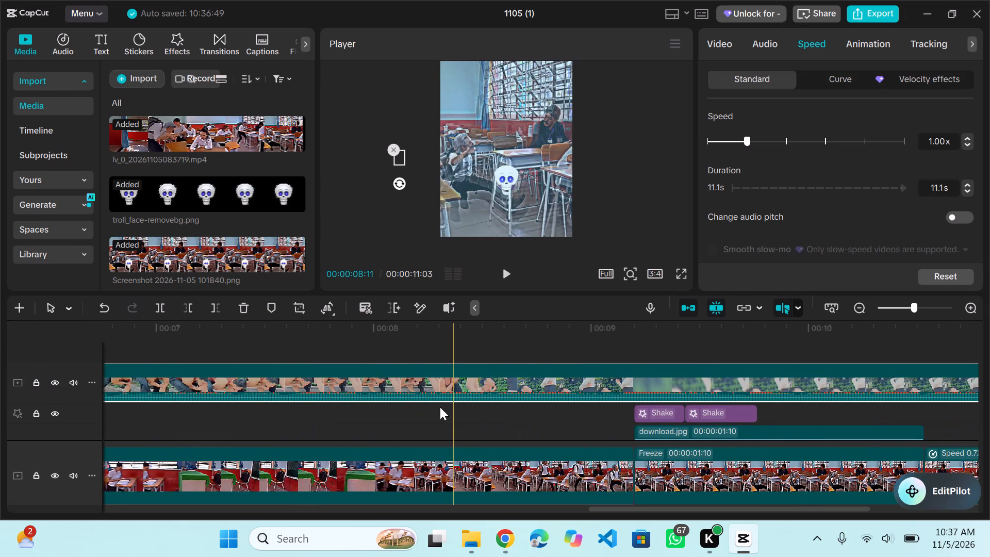
Play the edit from just after 00:00:08:00 into the Freeze section, and check the clips along the whole timeline.
left_click(410, 337)
left_click(507, 270)
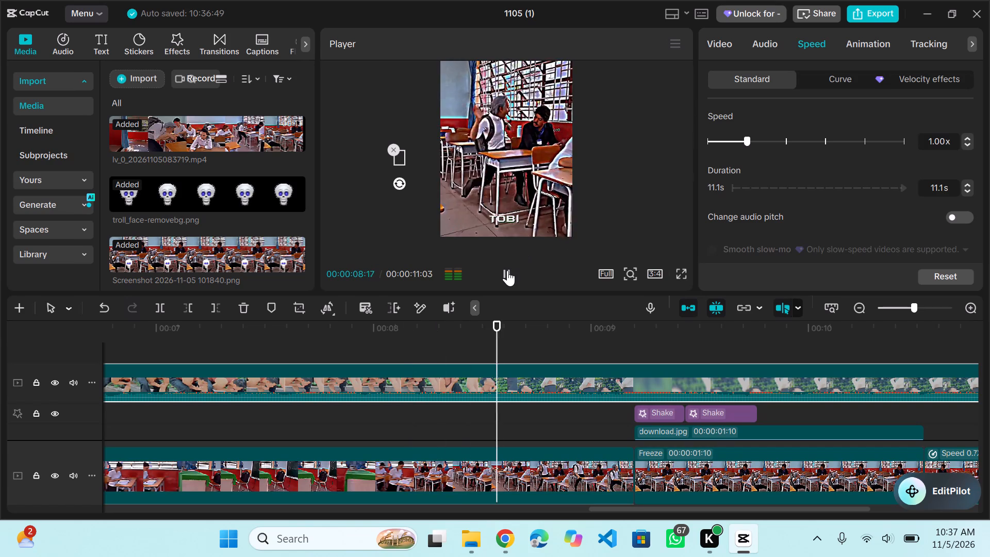
left_click(507, 269)
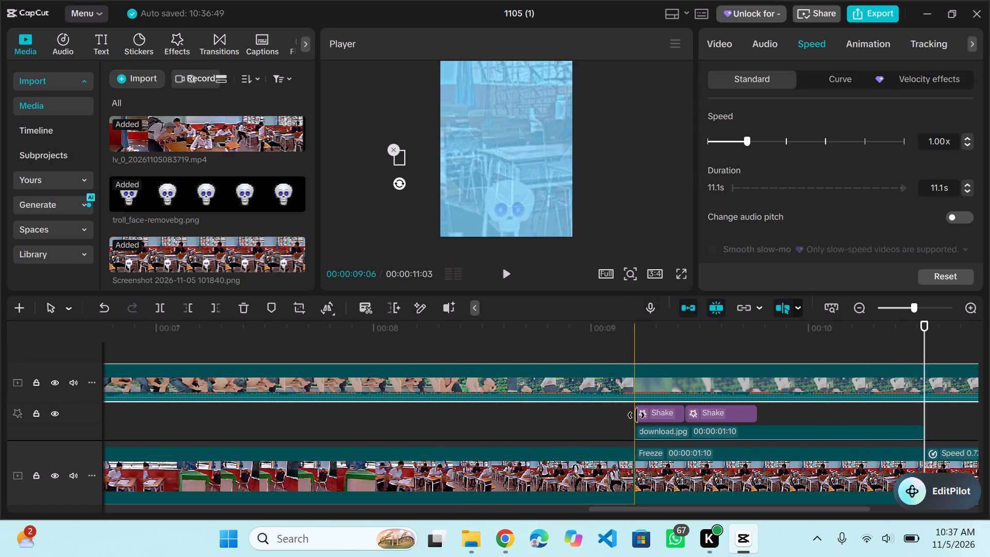
scroll(636, 415, "left", 2)
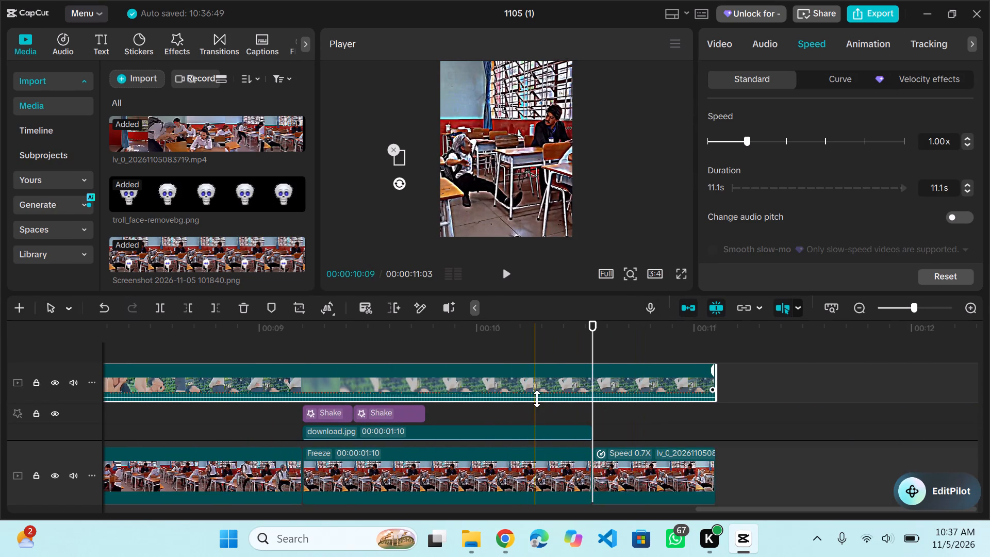
scroll(536, 429, "right", 6)
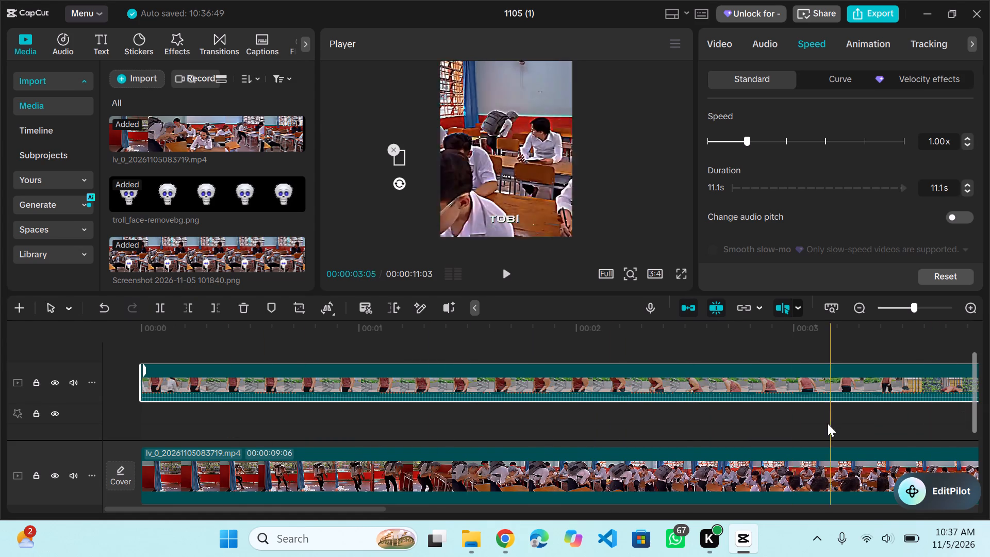
scroll(928, 420, "left", 1)
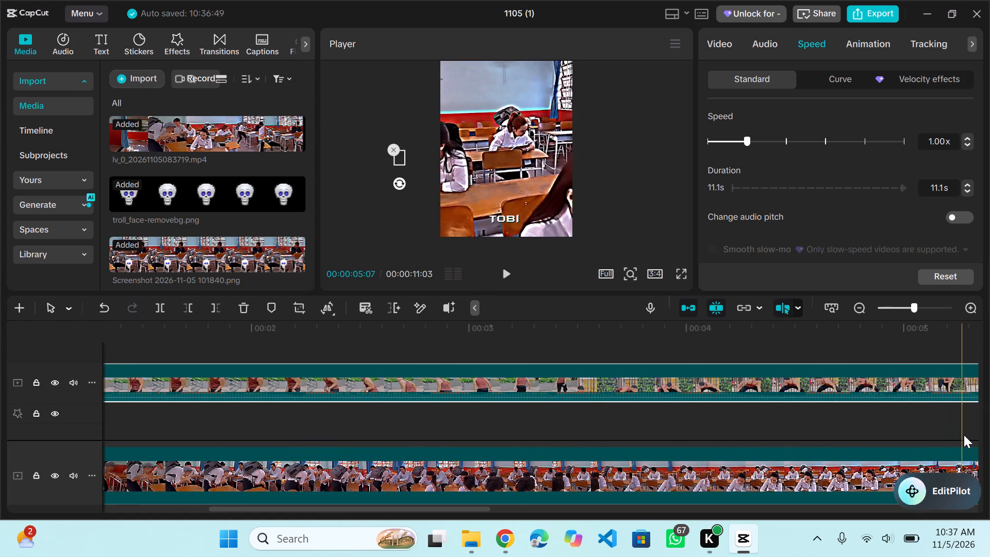
scroll(790, 462, "left", 1)
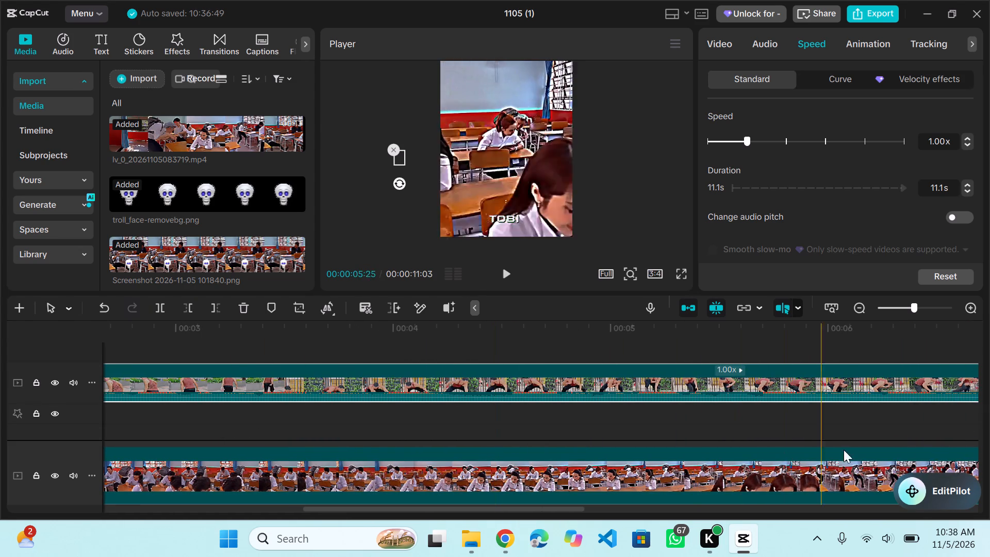
scroll(853, 450, "left", 2)
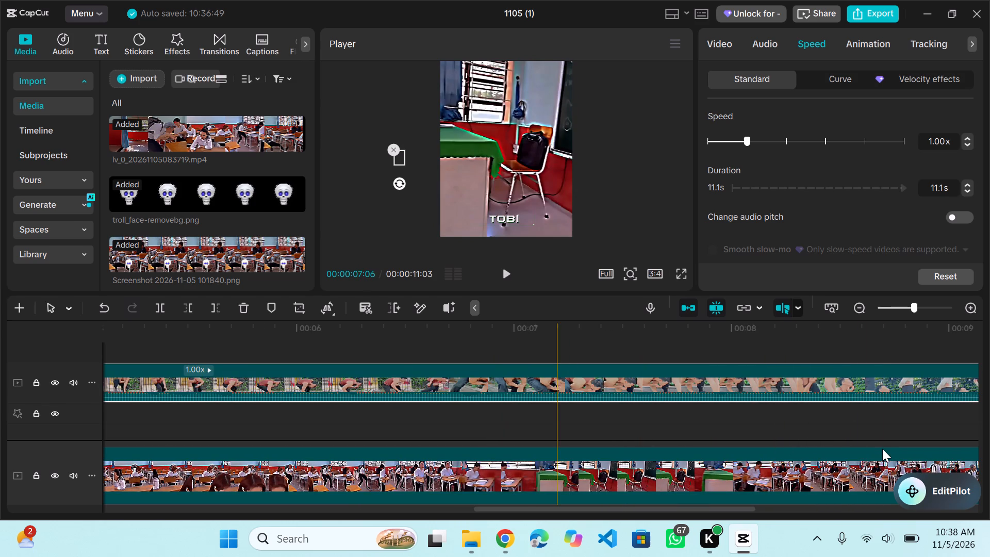
scroll(831, 414, "left", 2)
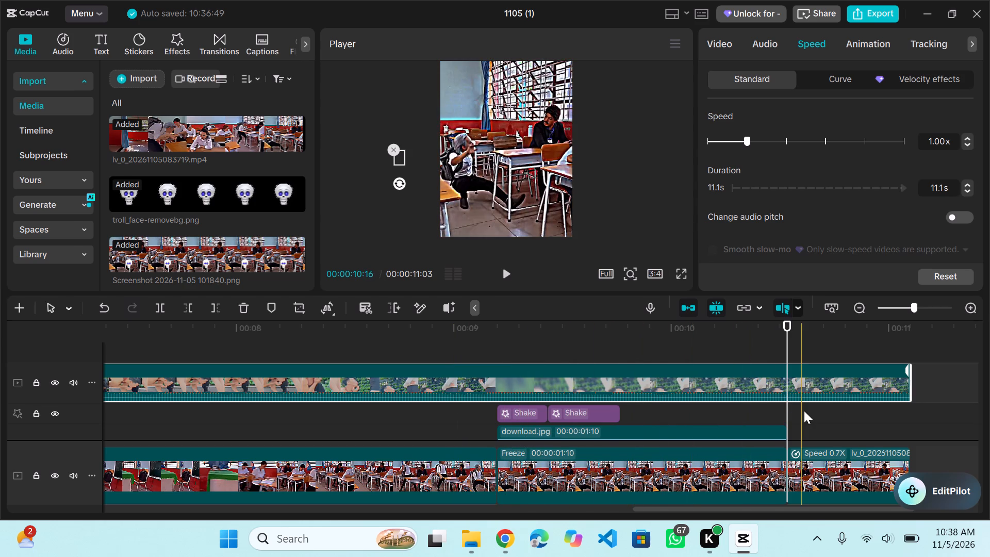
scroll(642, 446, "right", 6)
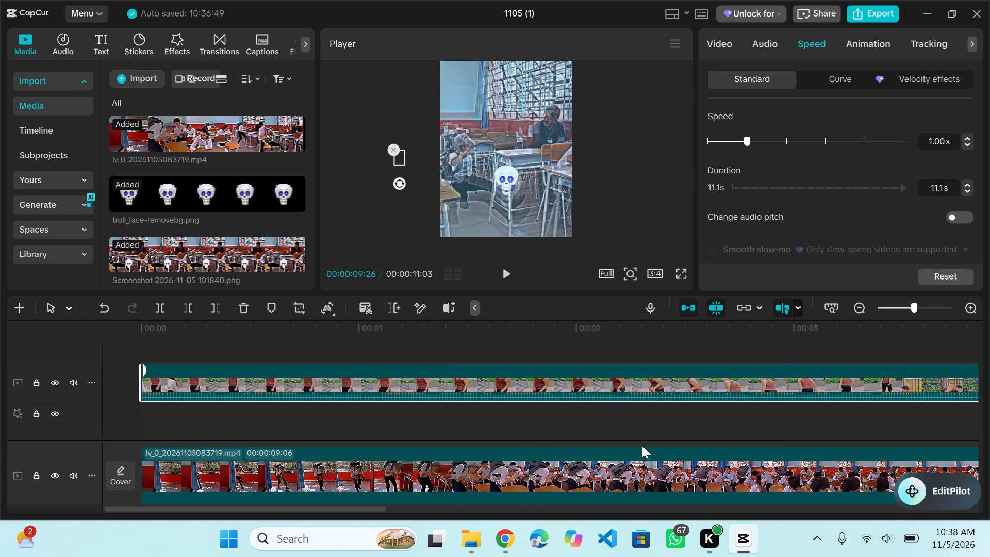
Export the video as 1105 (1) in 4K, H.264 mp4 at 30fps with the recommended bit rate.
left_click(869, 18)
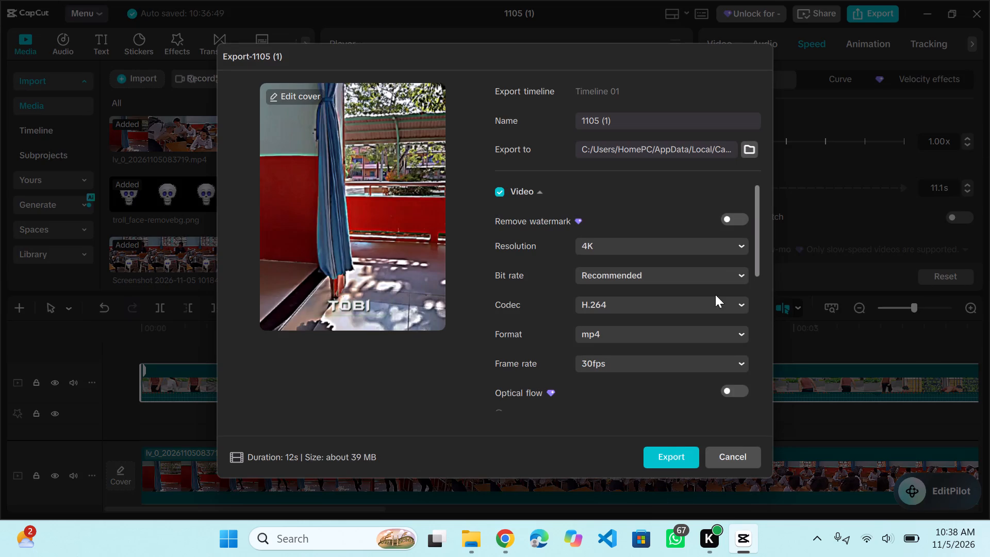
left_click(666, 459)
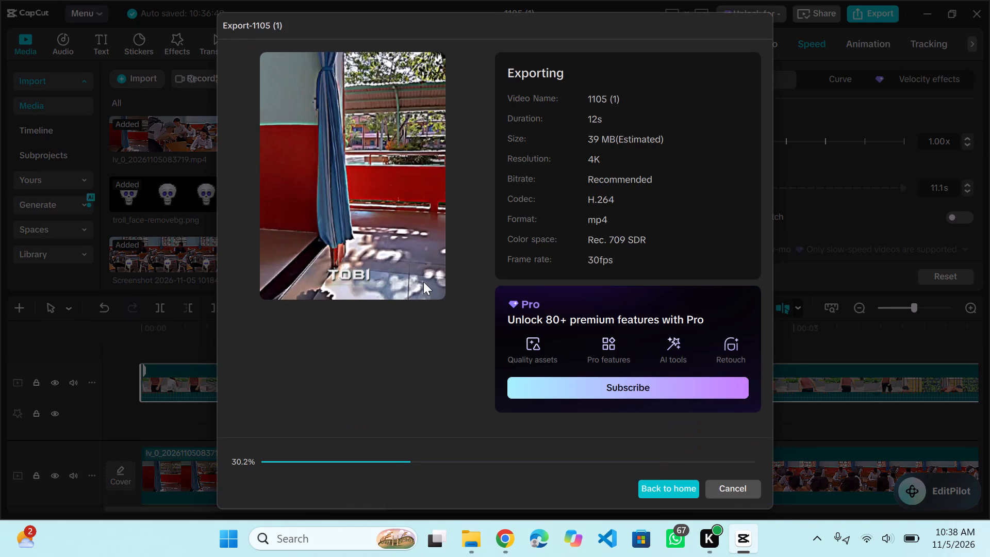
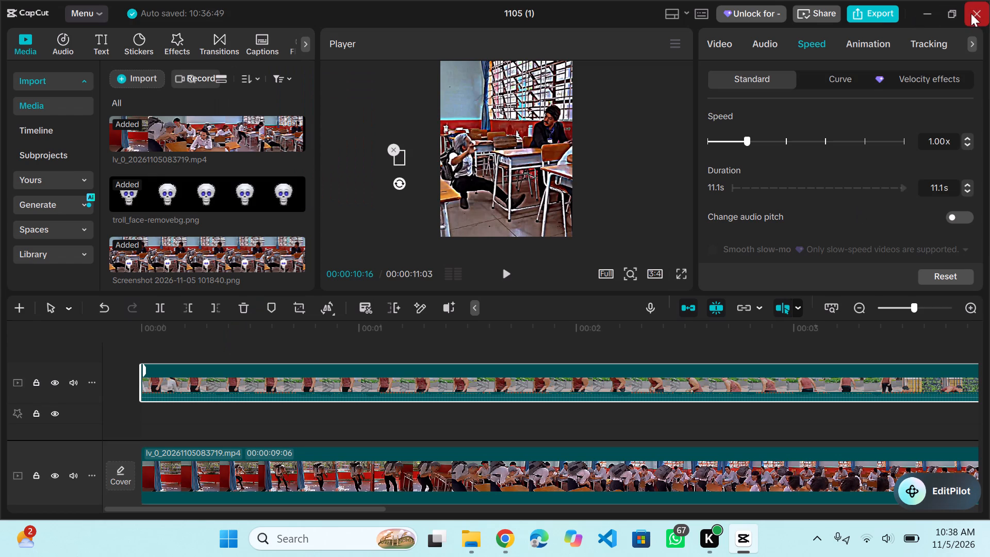
Close the 1105 (1) project's editing window.
left_click(972, 13)
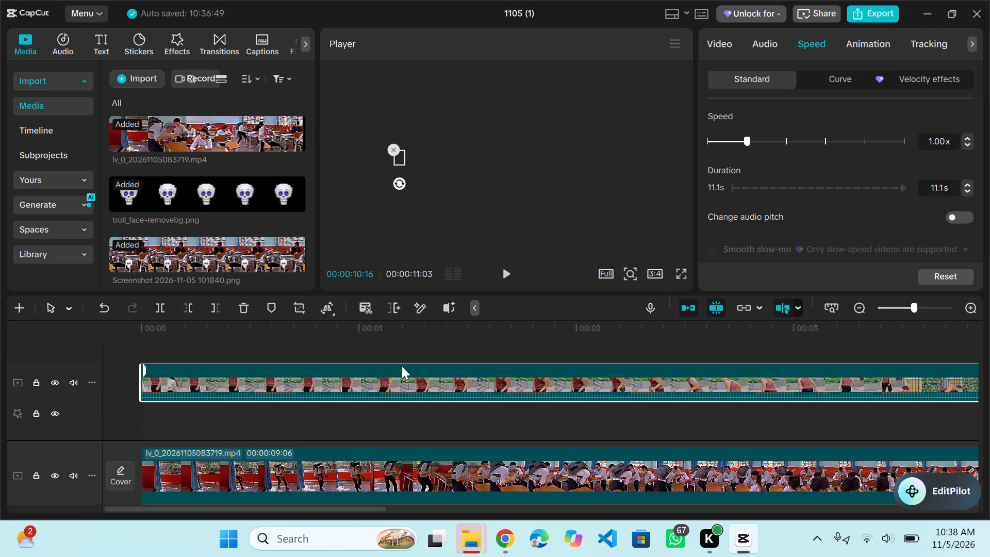
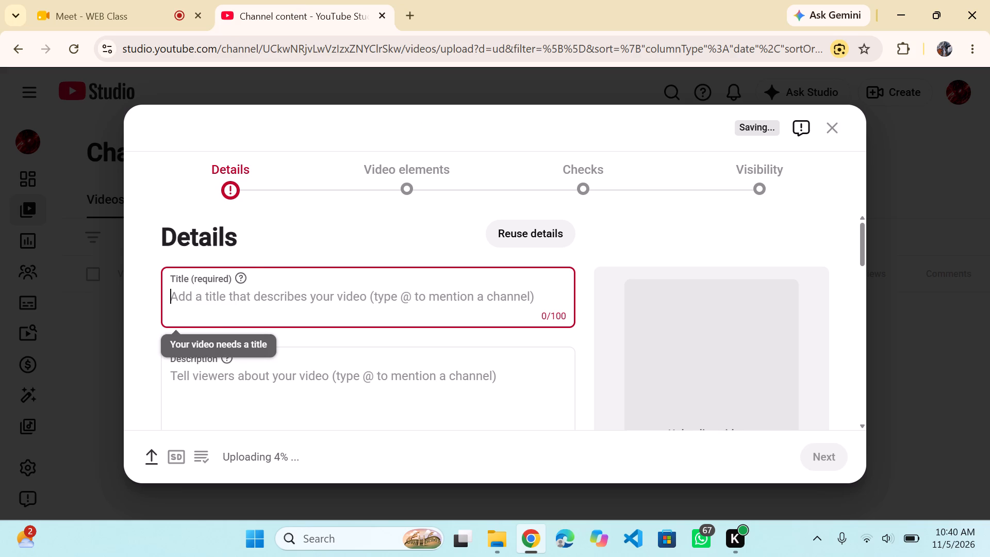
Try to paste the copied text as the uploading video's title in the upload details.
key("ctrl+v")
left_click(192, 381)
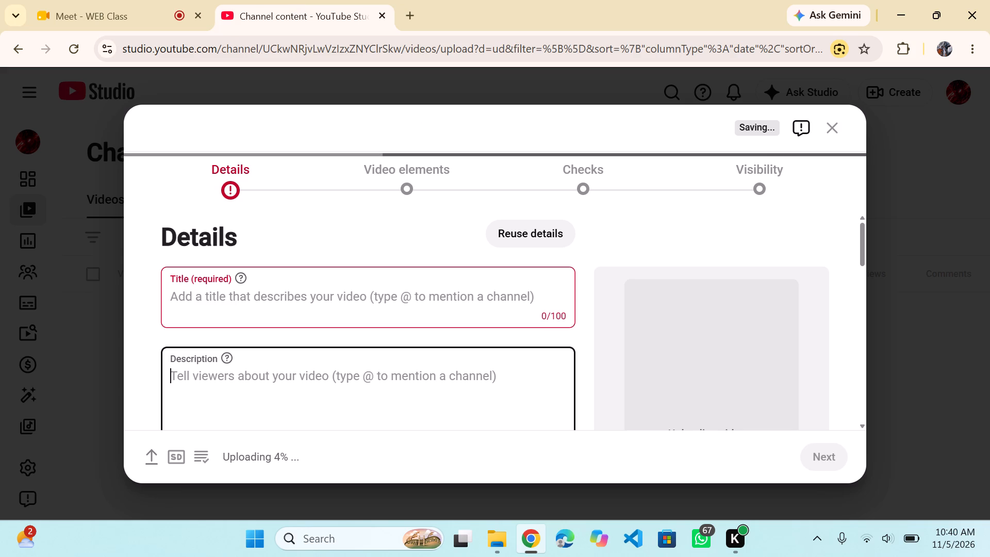
Open the YouTube home page in a new browser tab, keeping the Studio upload open.
left_click(409, 12)
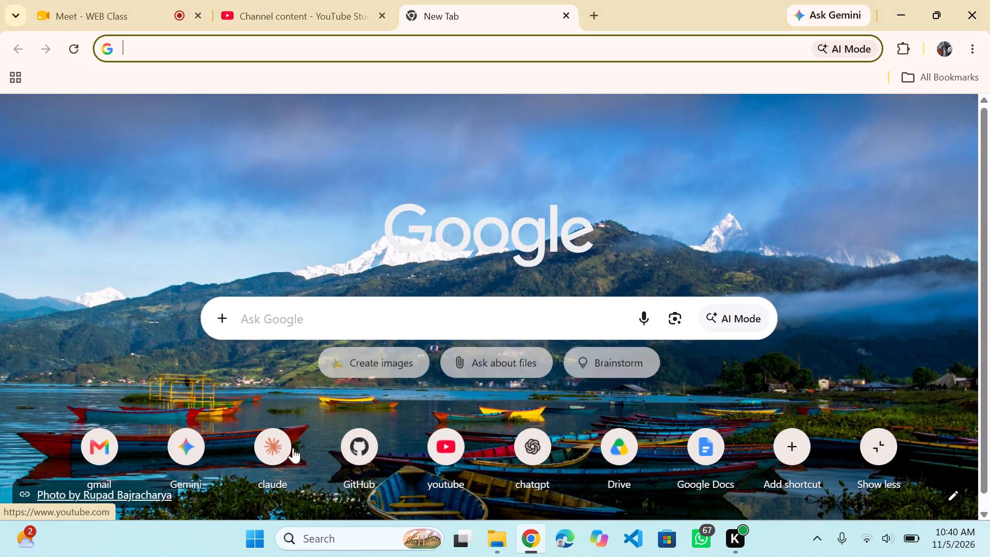
left_click(455, 448)
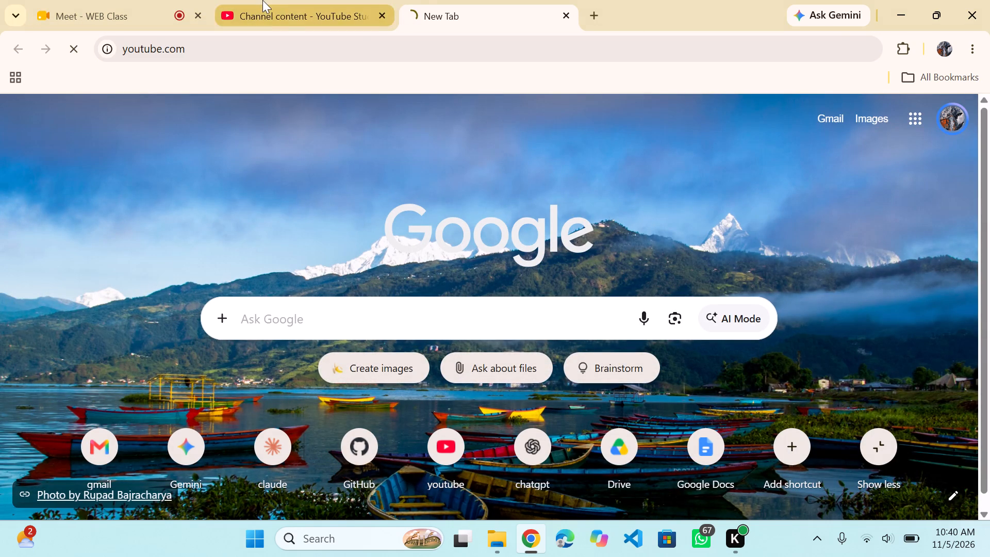
left_click(262, 0)
left_click(437, 0)
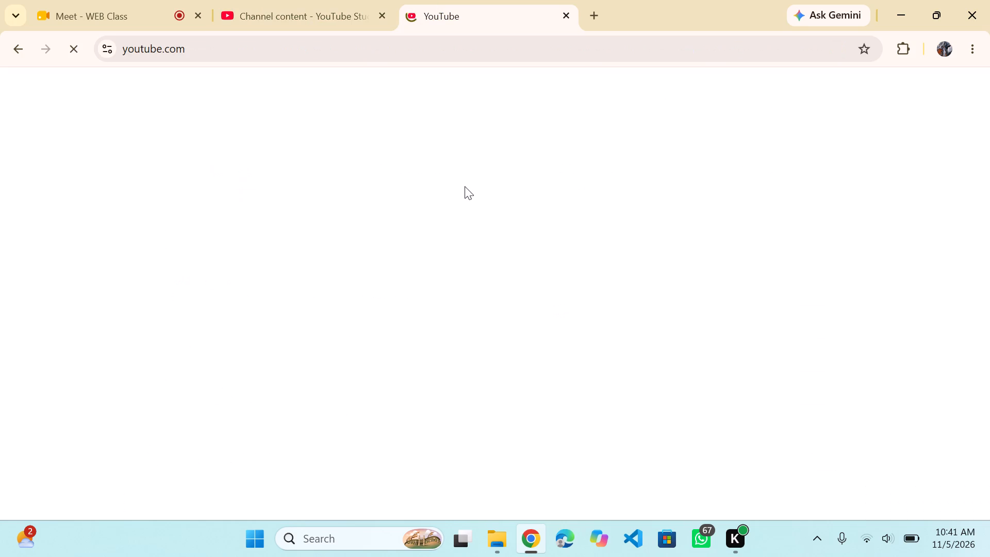
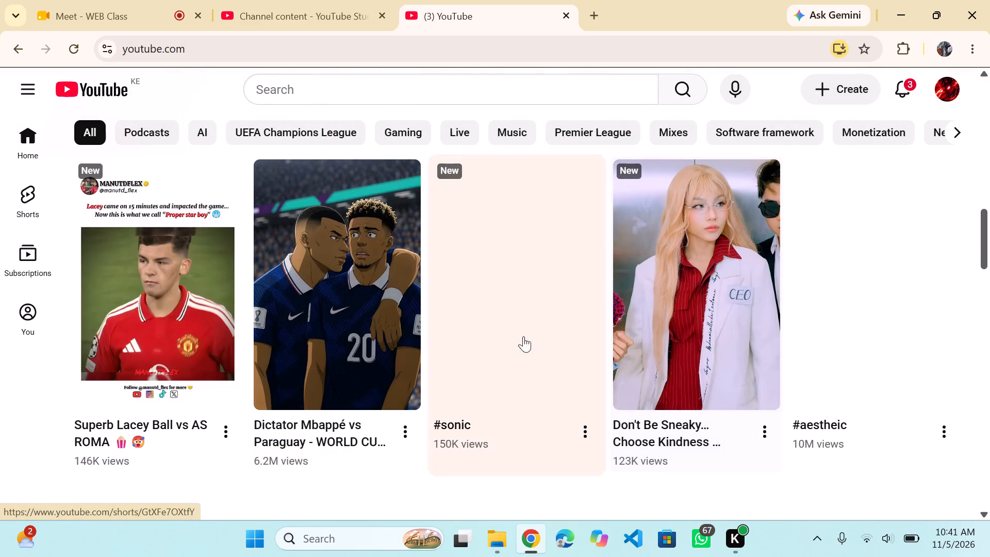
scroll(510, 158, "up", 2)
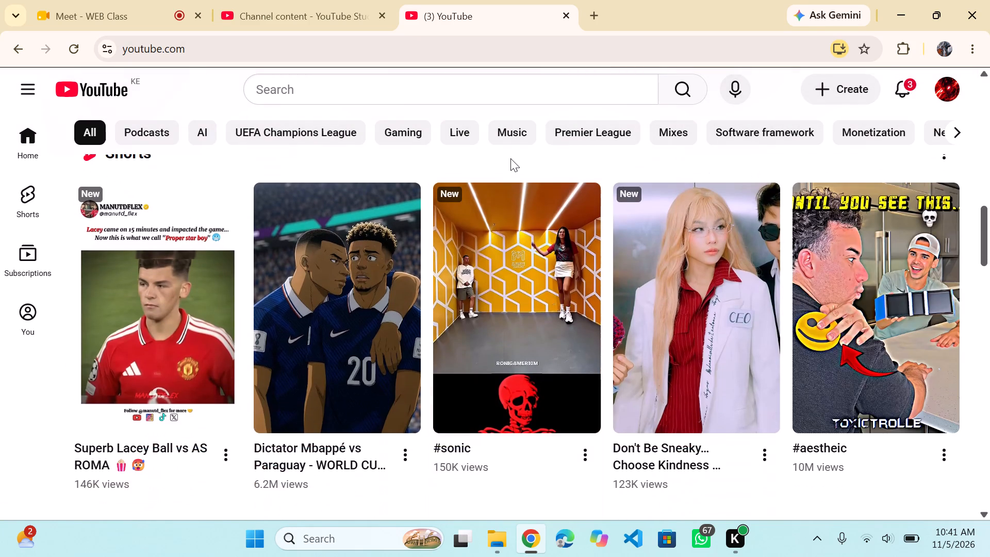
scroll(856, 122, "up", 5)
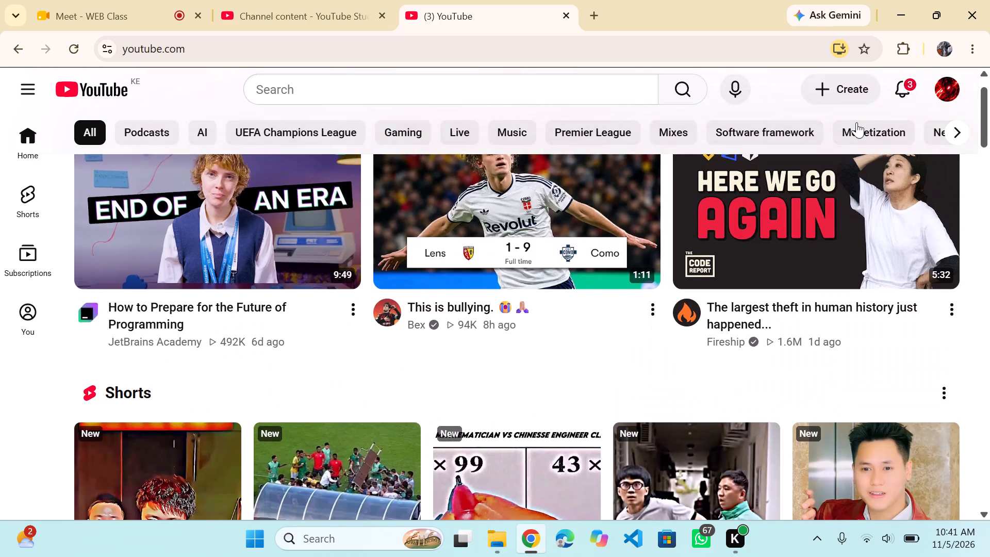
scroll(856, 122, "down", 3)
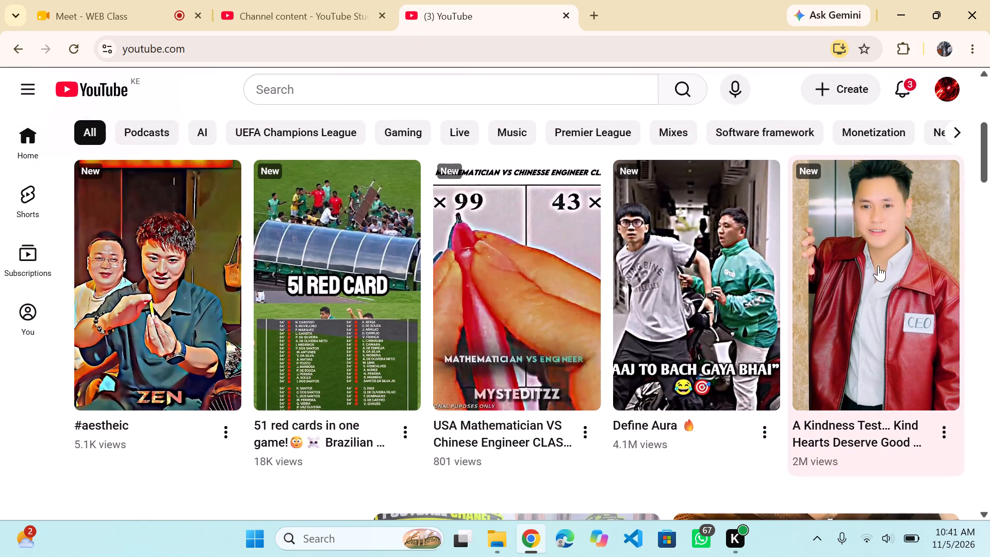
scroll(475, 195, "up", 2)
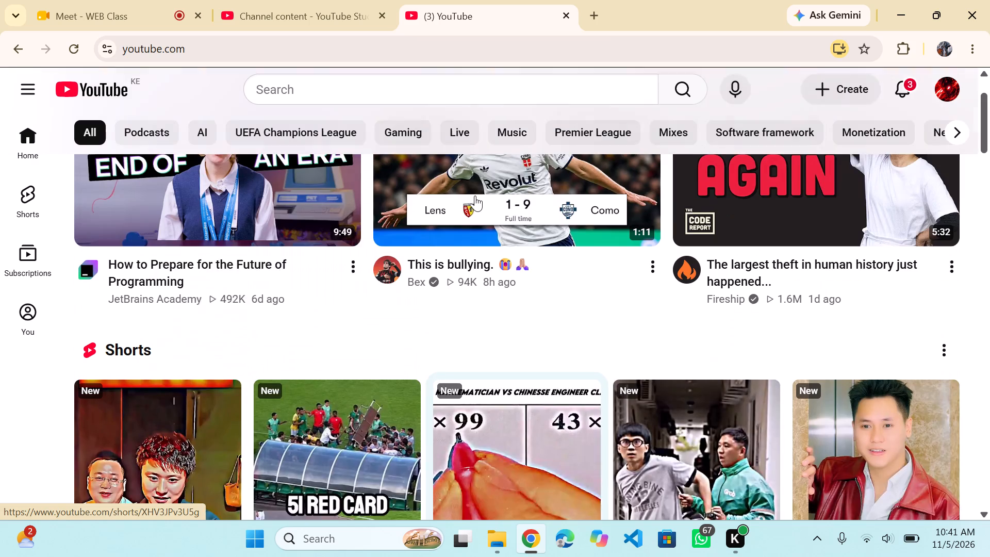
Search YouTube for "niroflux".
left_click(379, 82)
type("ni")
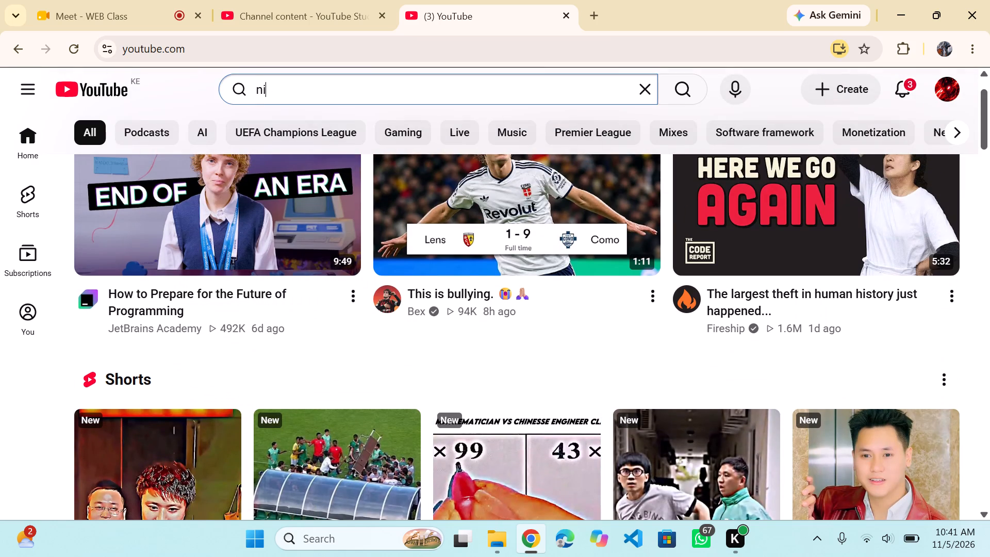
type("ro")
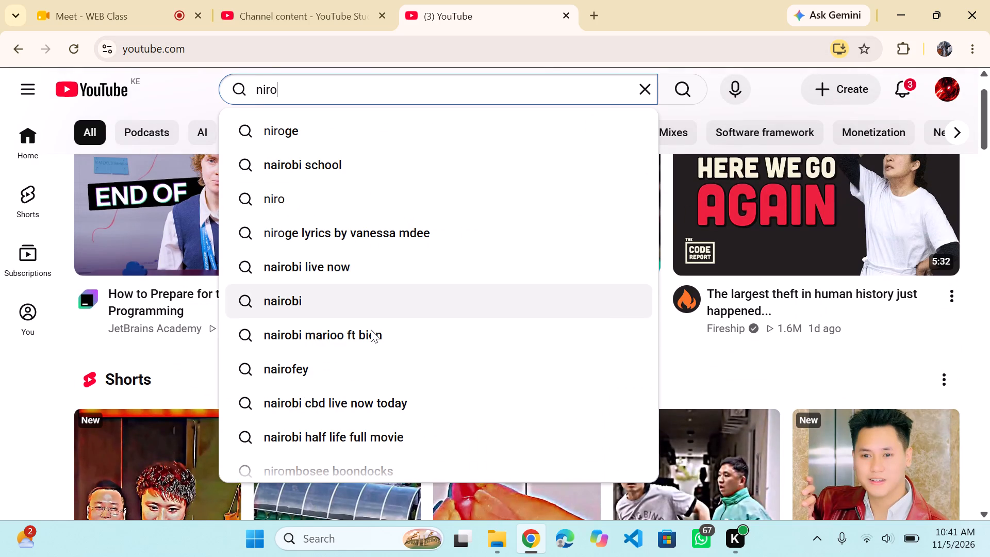
type("flux")
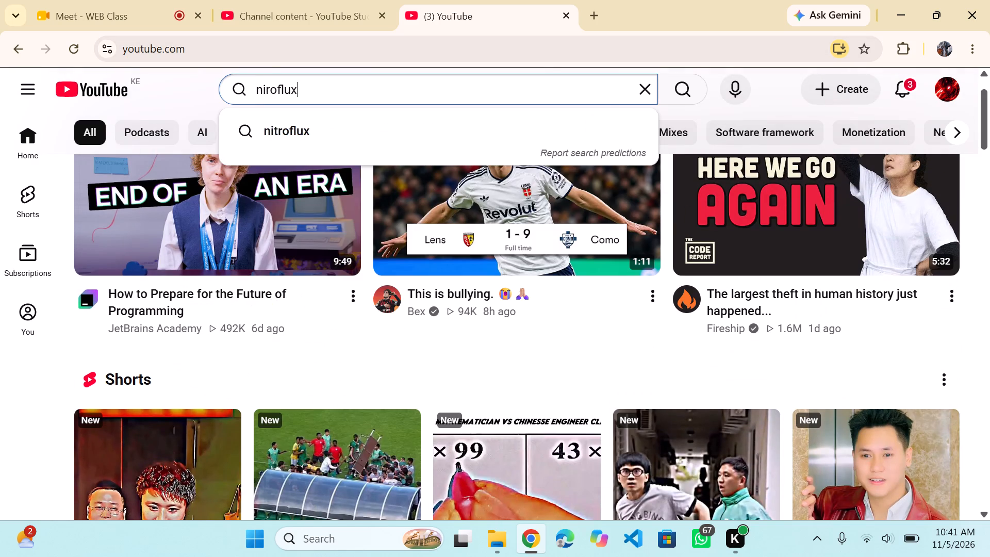
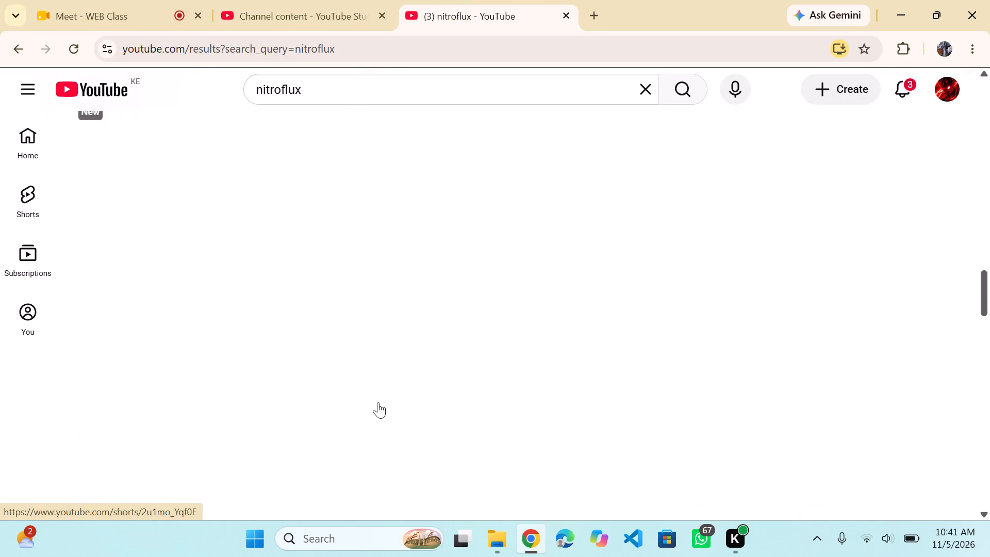
Correct the YouTube search query to "niroflux" and run the search again.
scroll(378, 402, "down", 1)
scroll(378, 402, "up", 4)
scroll(367, 293, "up", 1)
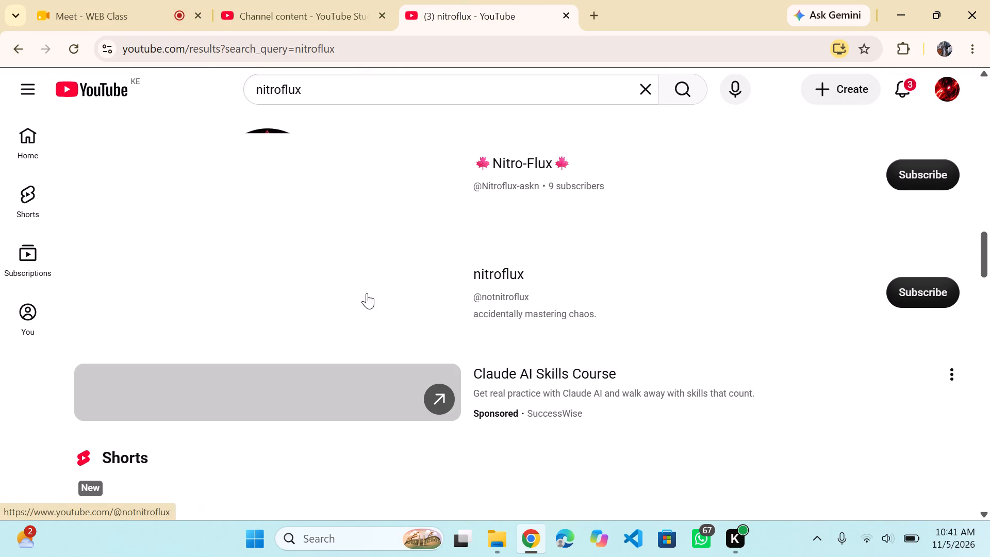
scroll(367, 293, "up", 1)
scroll(546, 229, "up", 2)
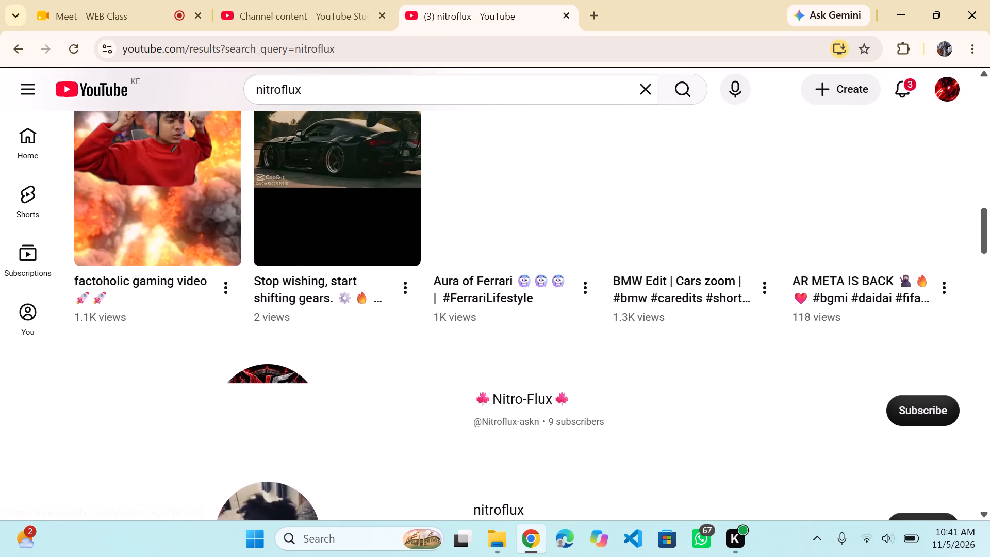
left_click(277, 90)
key("BackSpace")
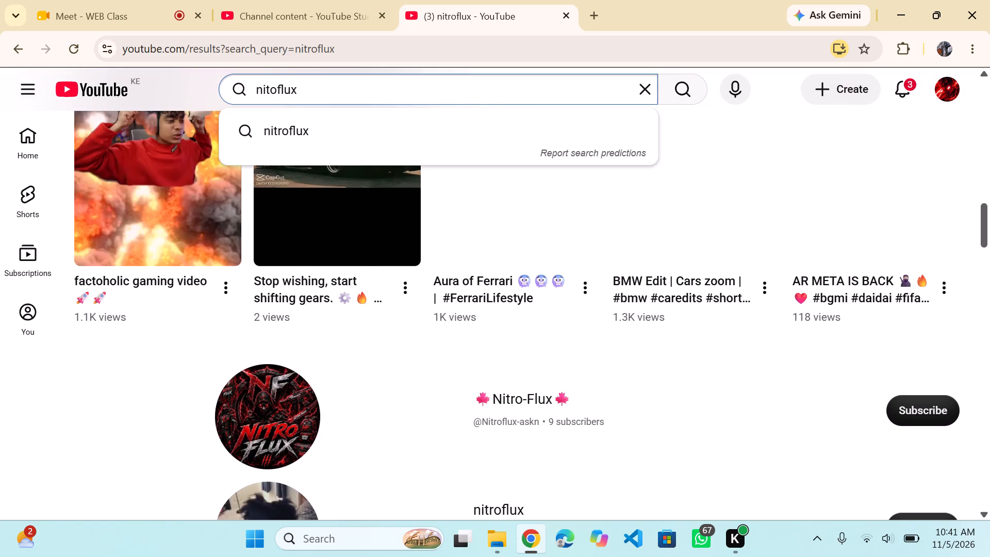
key("BackSpace")
key("r")
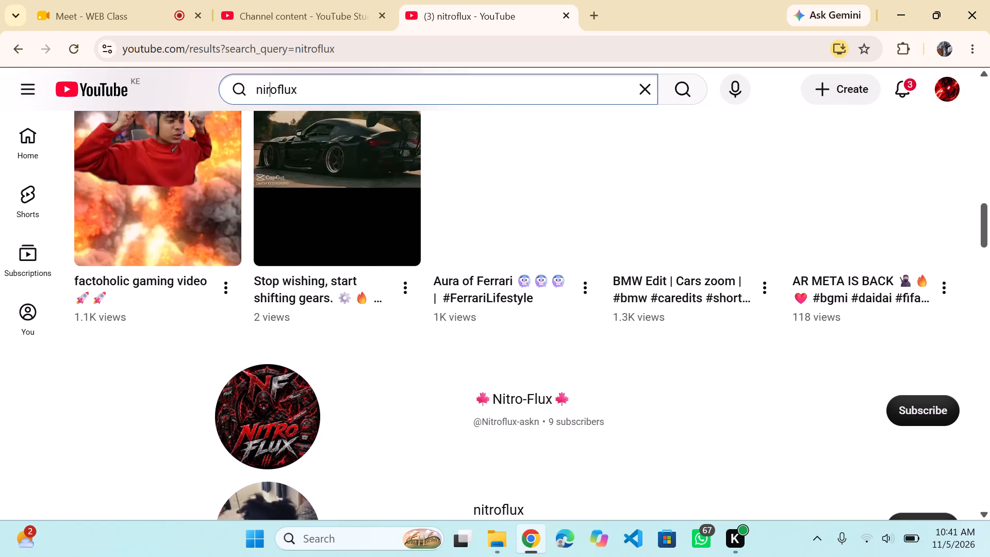
key("Return")
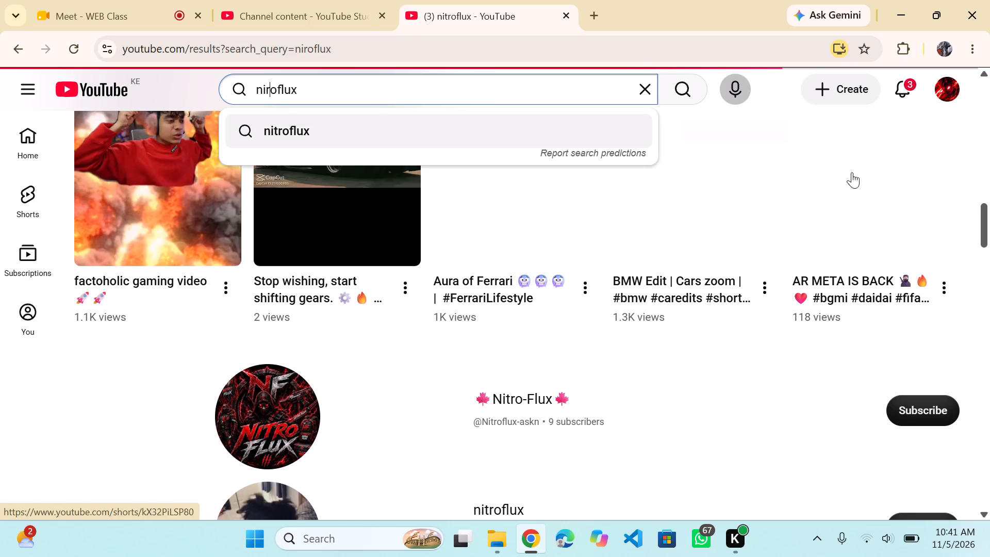
Check the YouTube notifications and the upload's progress in YouTube Studio, returning to the search results.
left_click(911, 98)
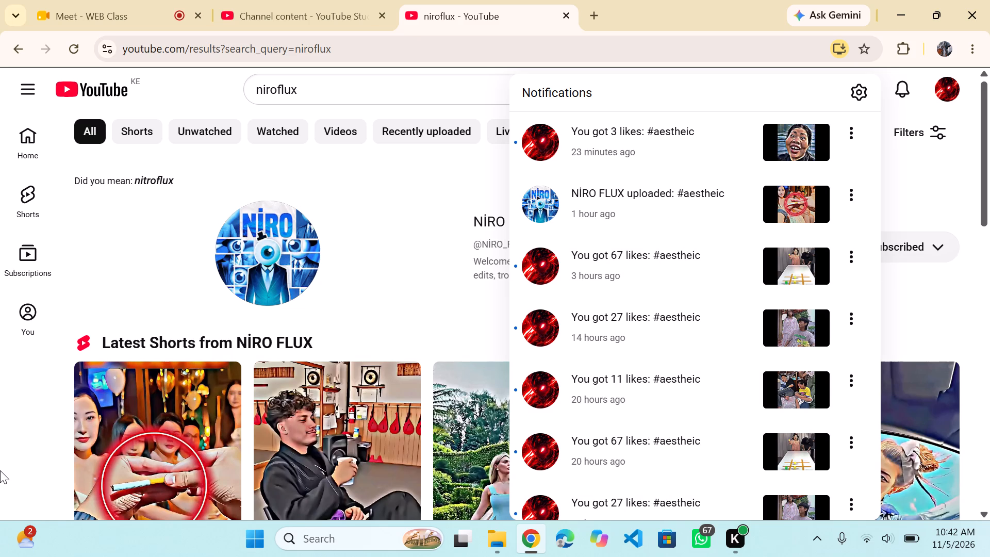
left_click(229, 0)
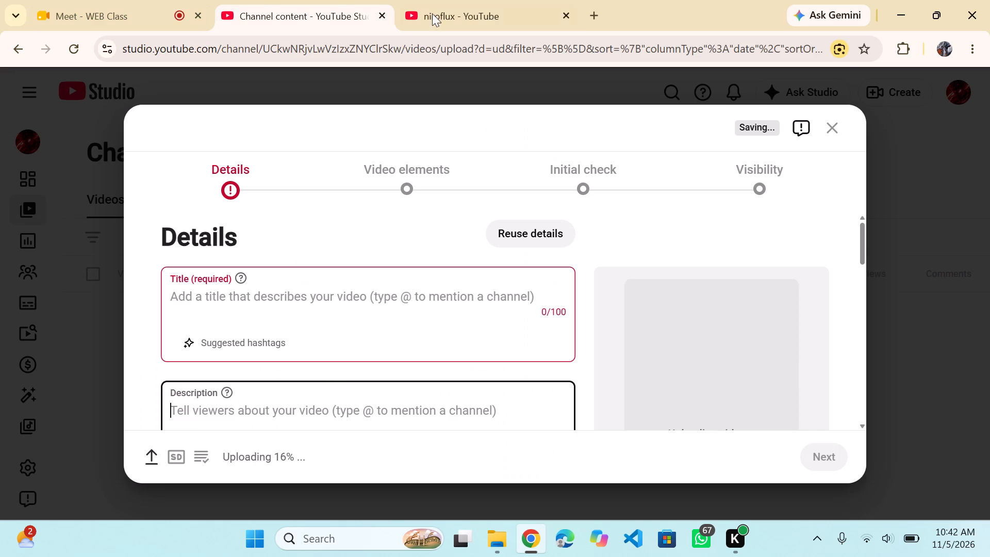
left_click(461, 0)
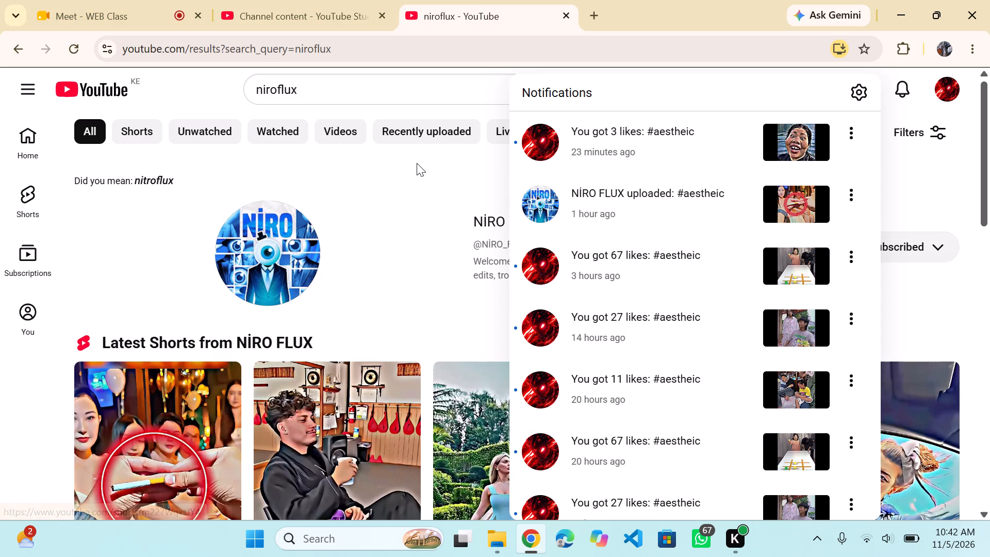
Open the NİRO FLUX channel's "#aestheic" Short showing the woman in a blue dress beside a man in a suit, and pause it.
left_click(480, 219)
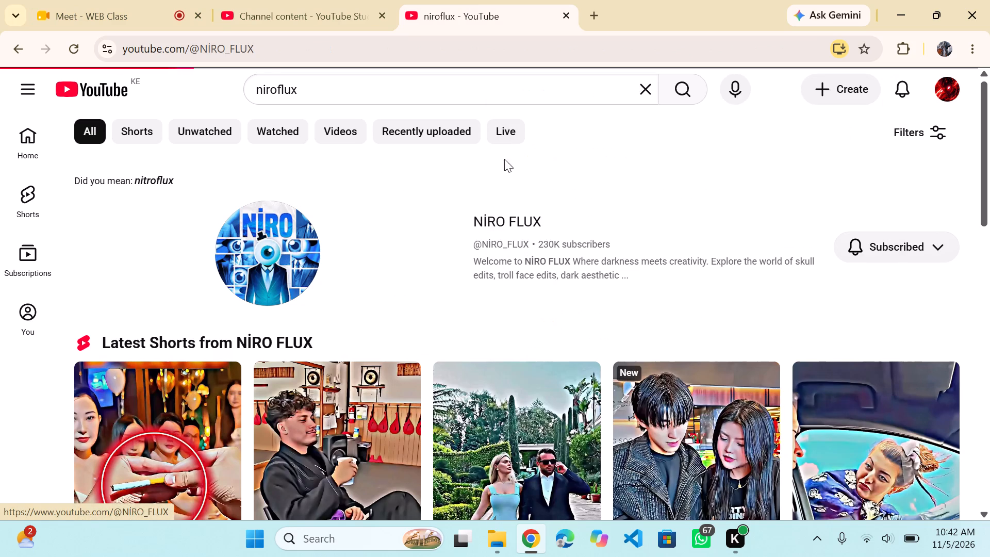
scroll(640, 253, "down", 3)
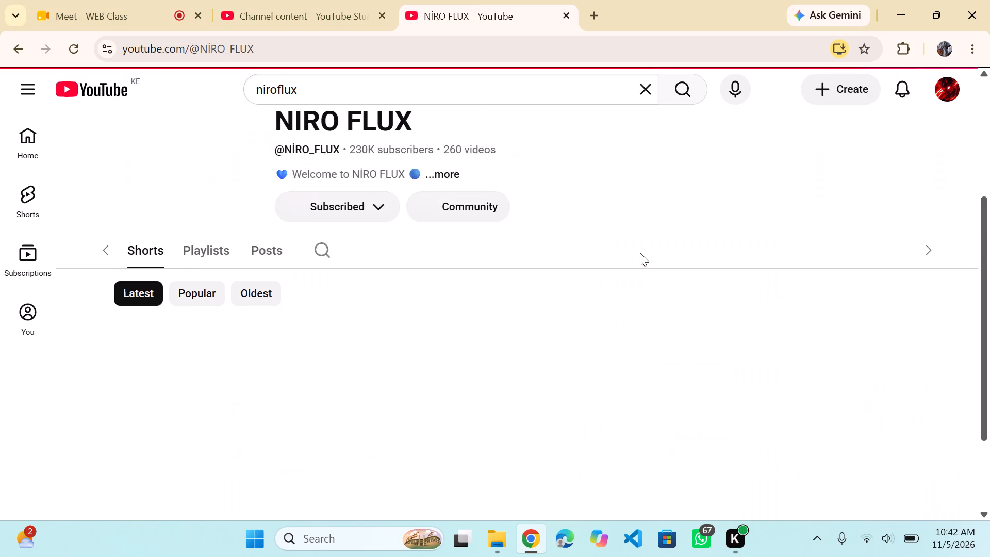
scroll(440, 351, "down", 3)
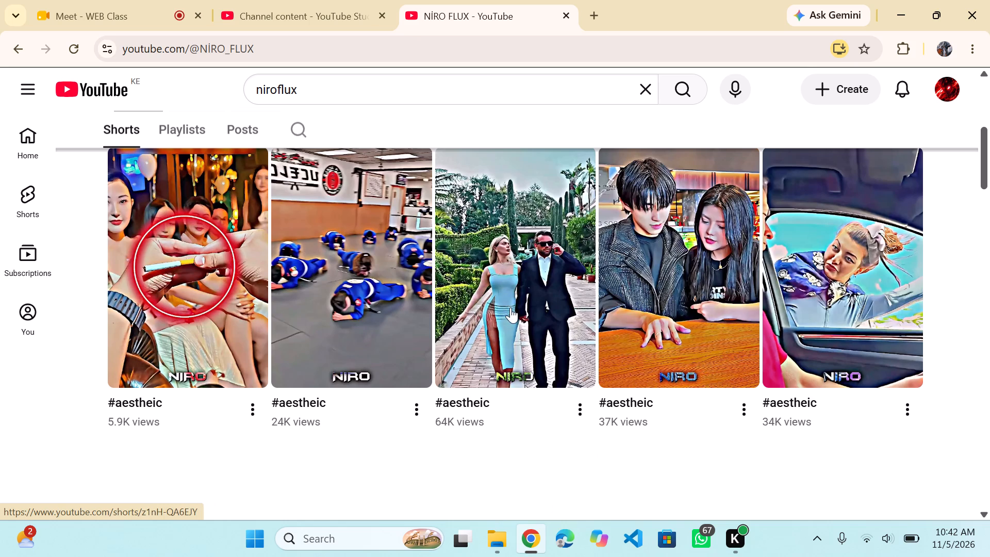
left_click(476, 289)
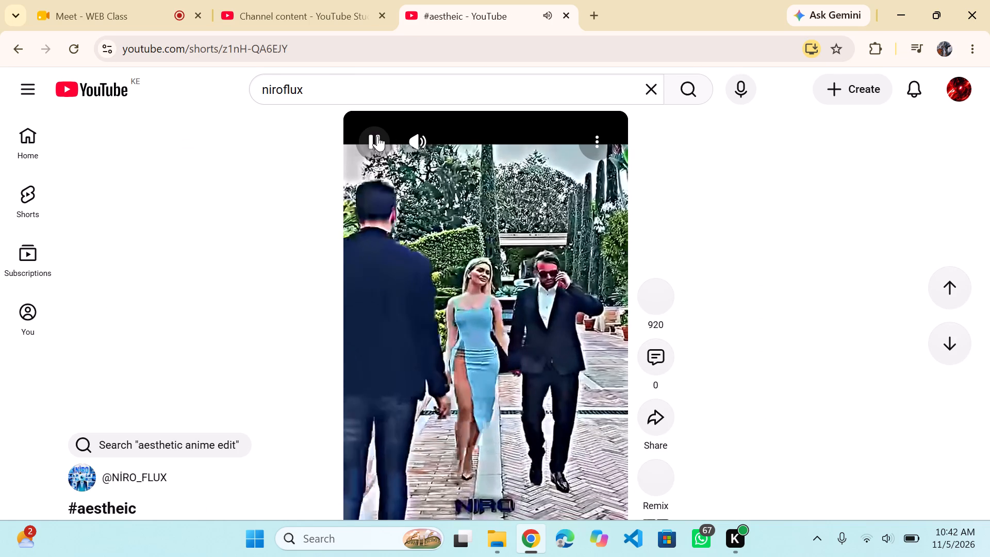
left_click(377, 136)
Expand the Short's full description and select its entire block of hashtags.
left_click(596, 142)
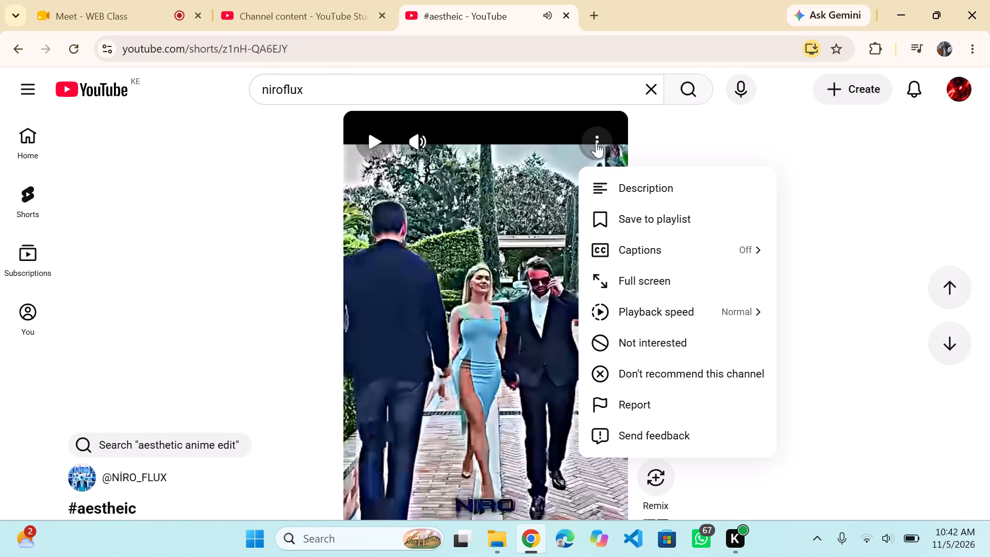
left_click(620, 188)
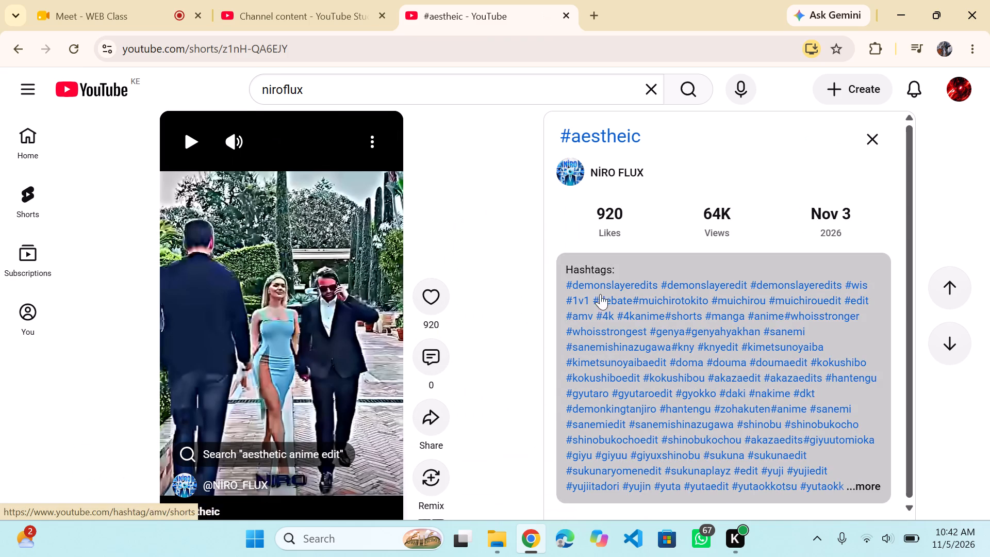
left_click(866, 484)
scroll(790, 507, "down", 2)
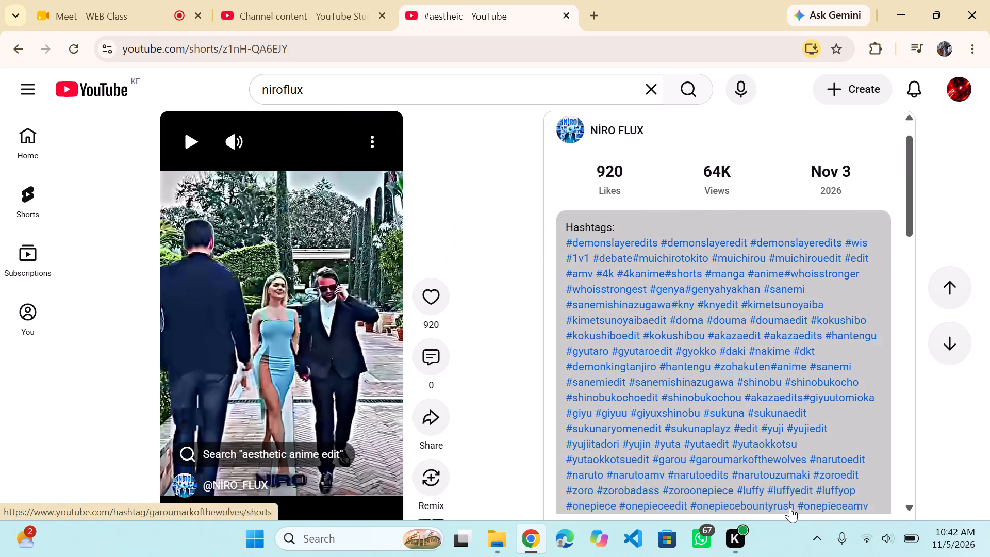
scroll(790, 507, "down", 4)
left_click_drag(670, 452, 589, 241)
scroll(625, 102, "up", 2)
scroll(589, 241, "up", 5)
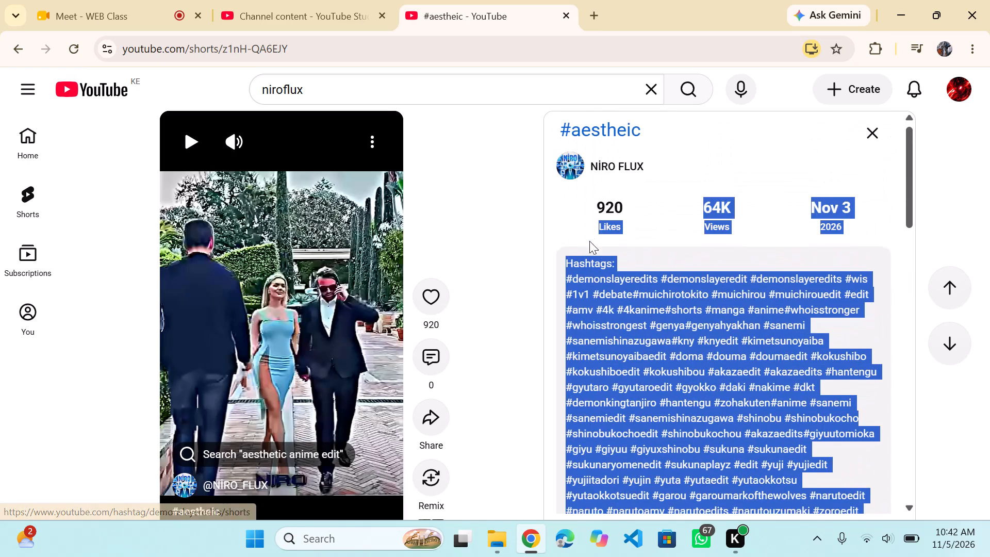
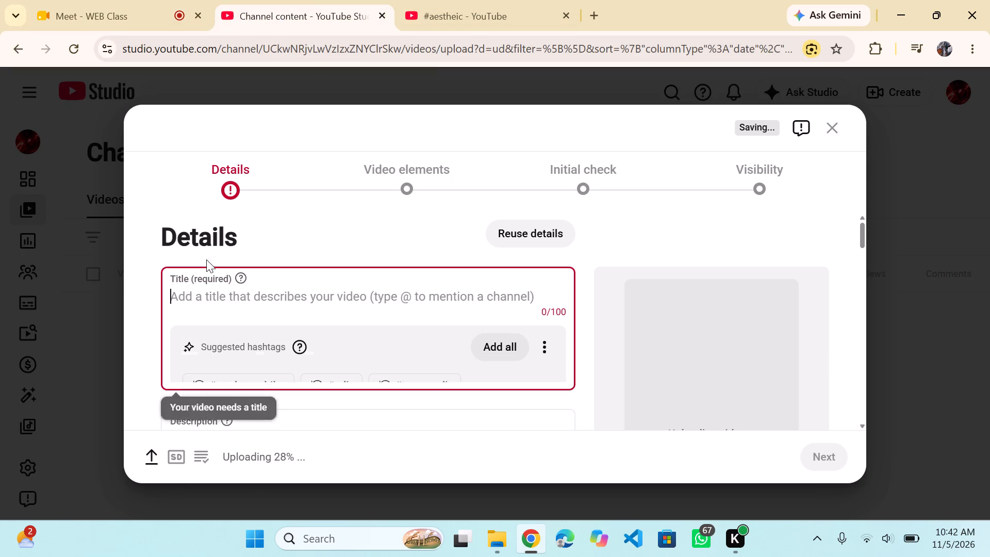
Return to the NİRO FLUX Short, close its description, and copy its "#aestheic" title.
left_click(453, 1)
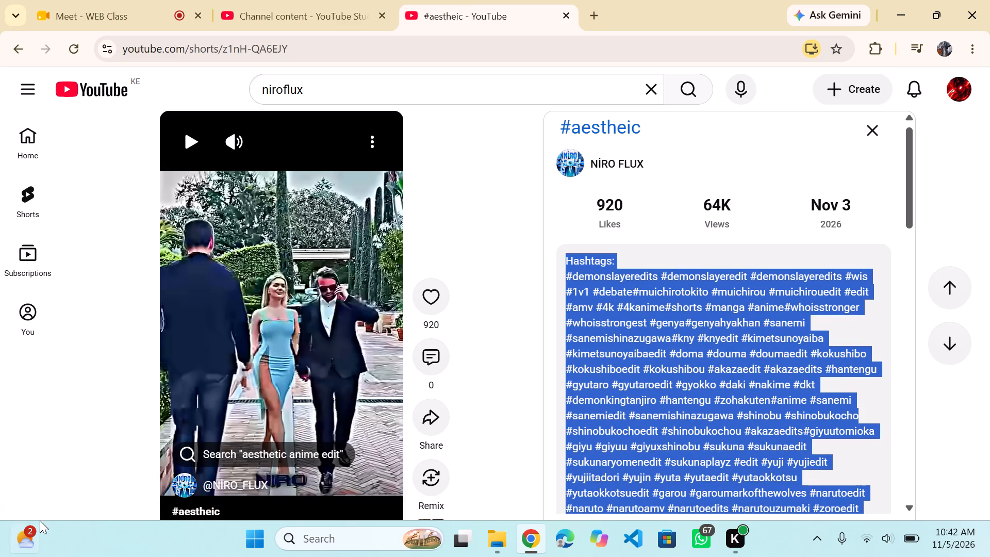
scroll(42, 460, "down", 1)
left_click(865, 127)
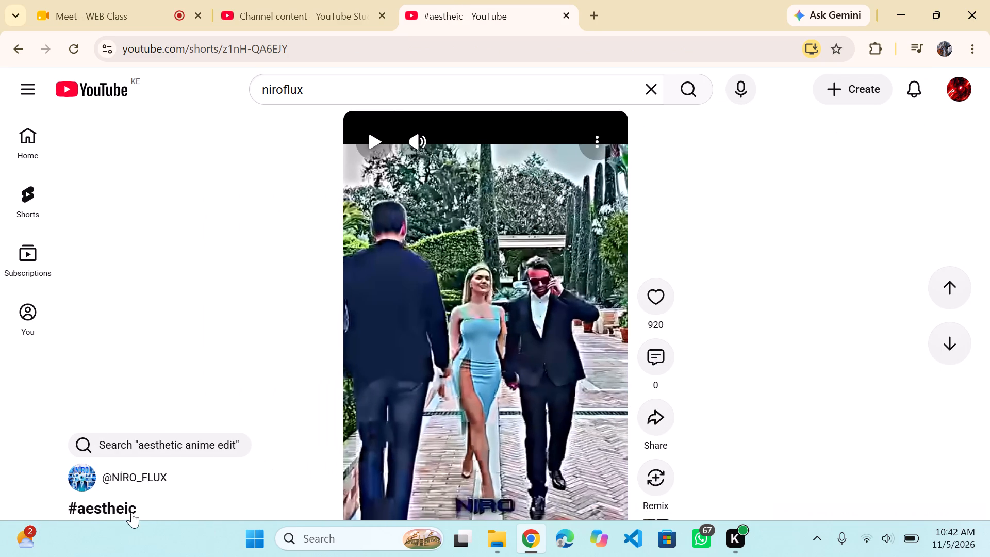
left_click_drag(139, 505, 57, 504)
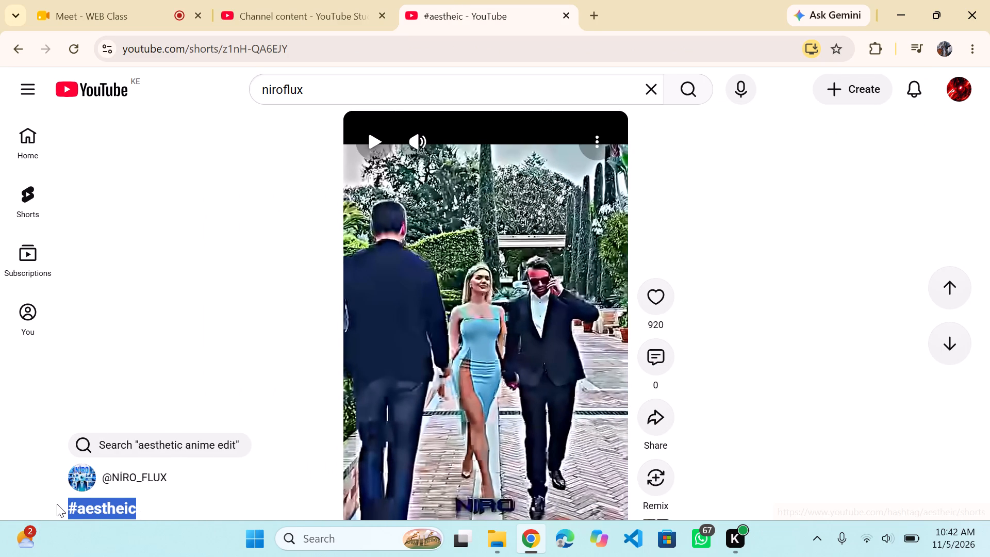
key("ctrl+c")
In the YouTube Studio upload details, set the video title to the copied "#aestheic", accepting the matching hashtag suggestion, and review the description.
left_click(262, 2)
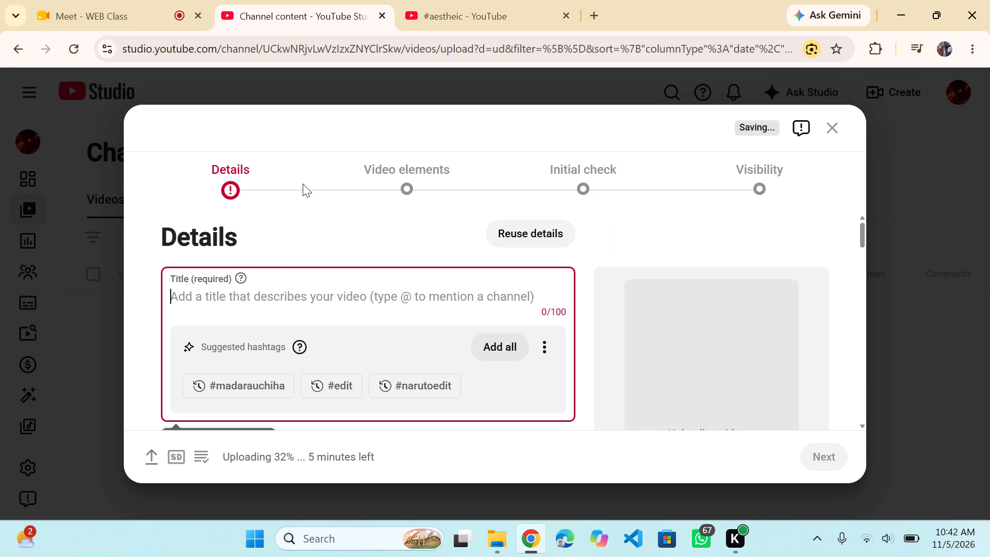
left_click(220, 286)
left_click(208, 304)
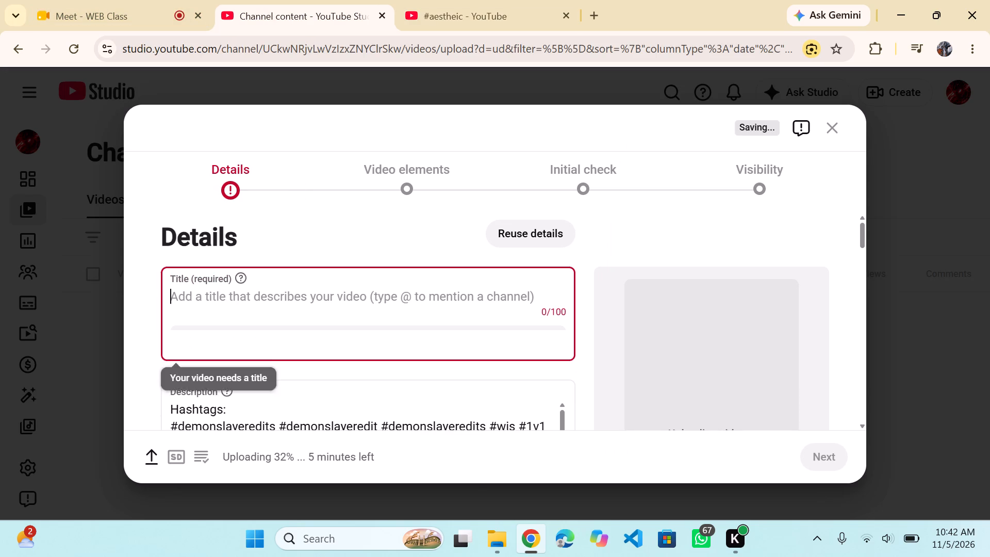
key("ctrl+v")
scroll(282, 313, "down", 1)
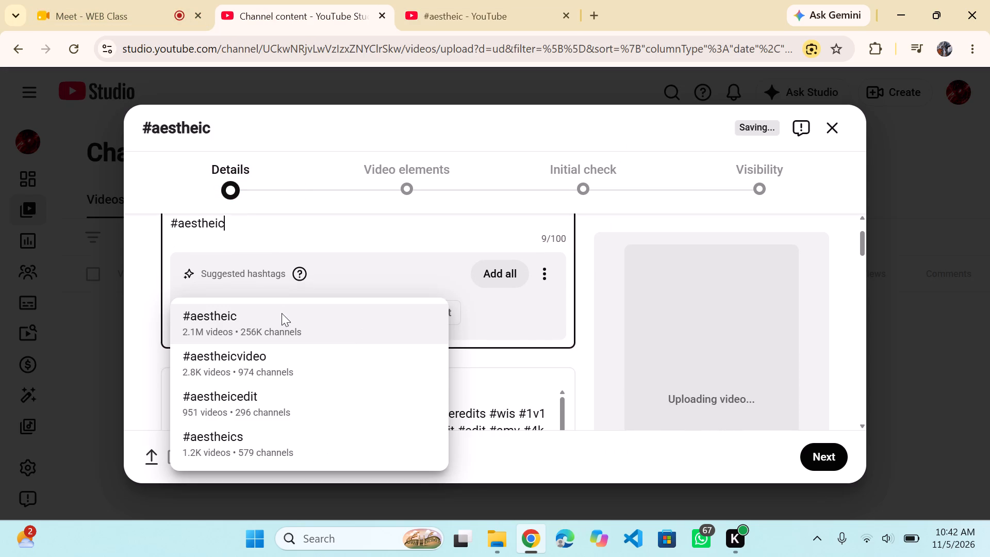
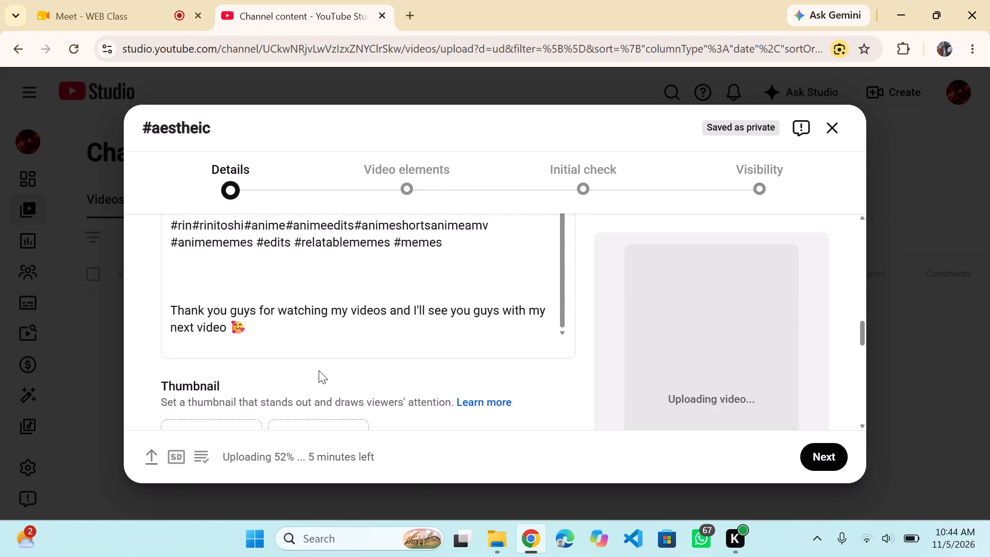
Examine the thumbnail options below the description in the video's upload details.
scroll(319, 370, "down", 1)
scroll(455, 399, "down", 1)
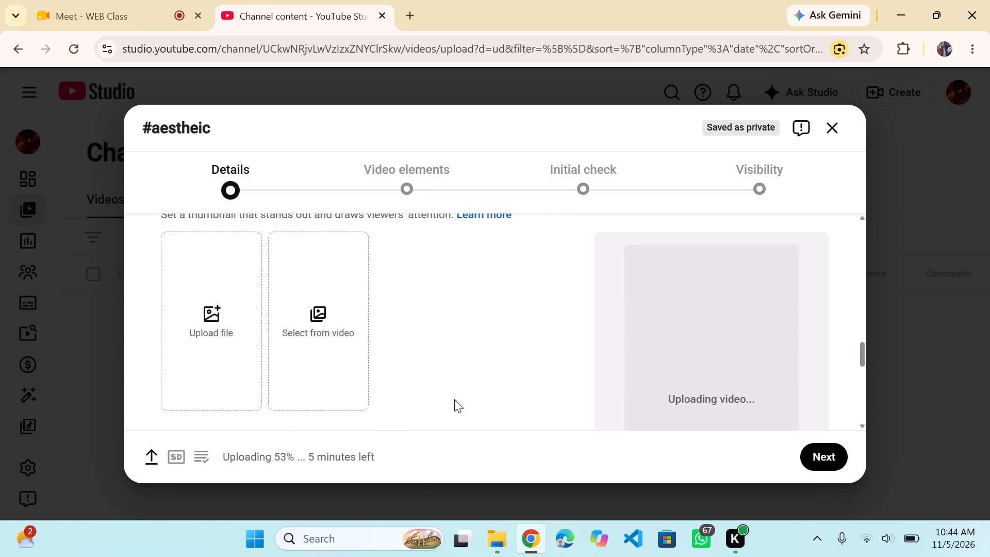
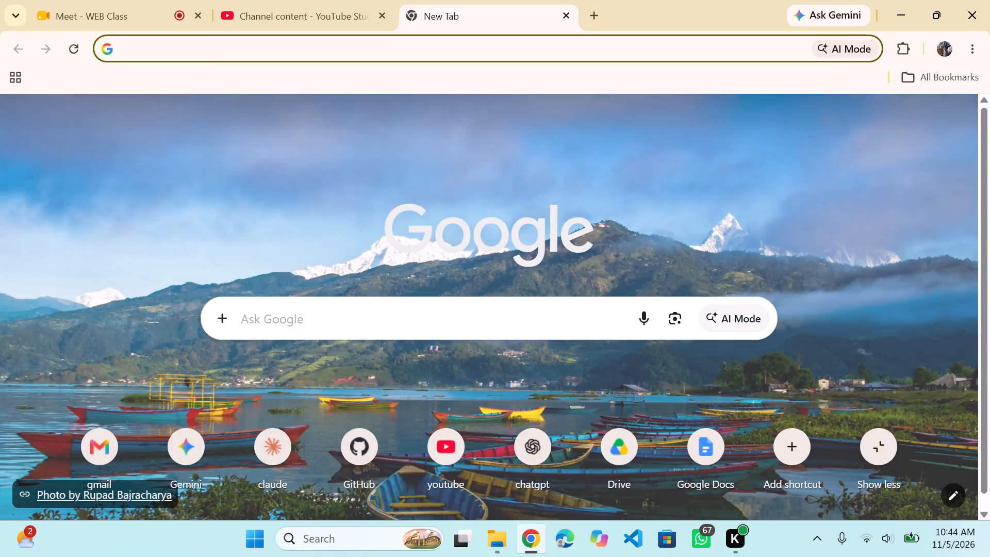
Search Google for xampp.
left_click(338, 322)
type("xampp")
key("Return")
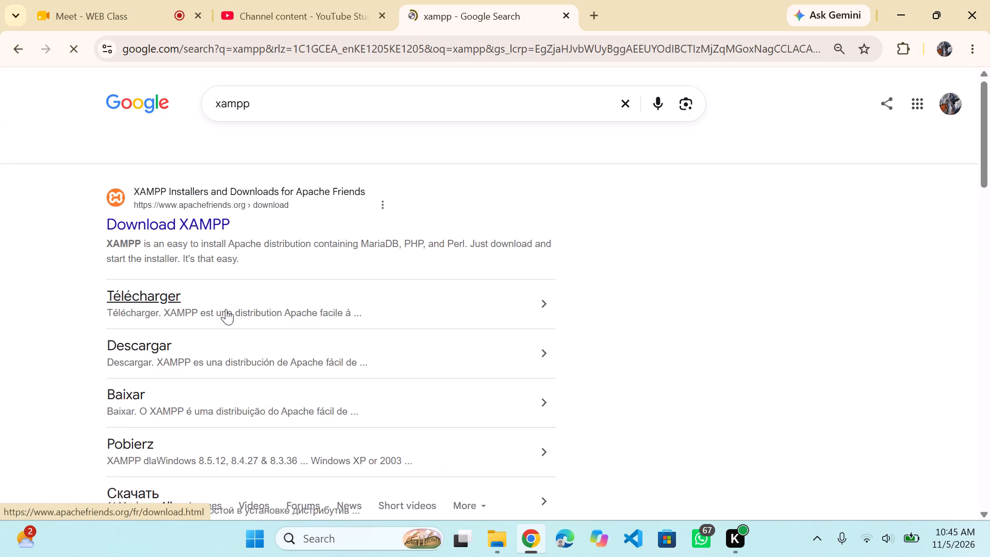
Look through the xampp search results and expand the related question "What is XAMPP used for?", checking the YouTube Studio upload in between.
scroll(411, 335, "down", 4)
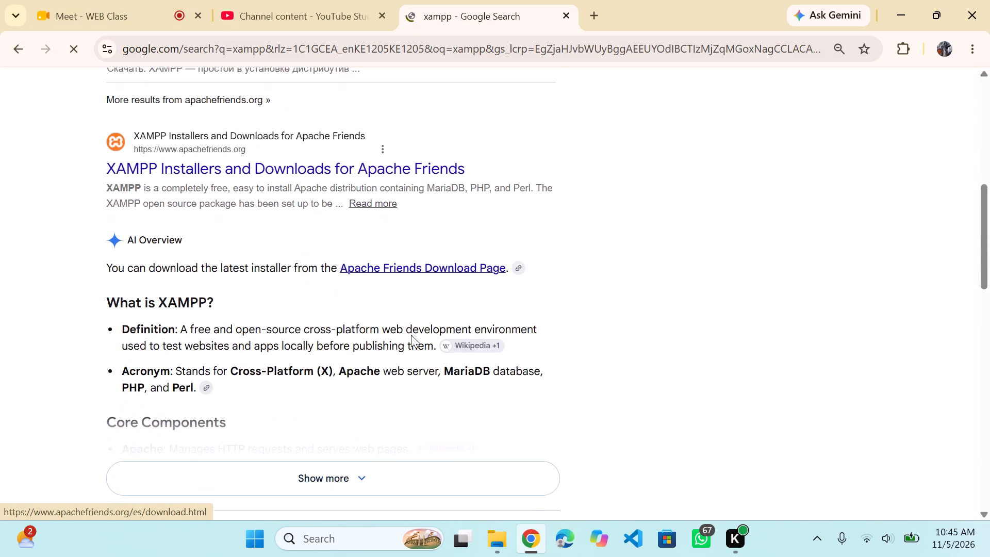
scroll(411, 335, "down", 1)
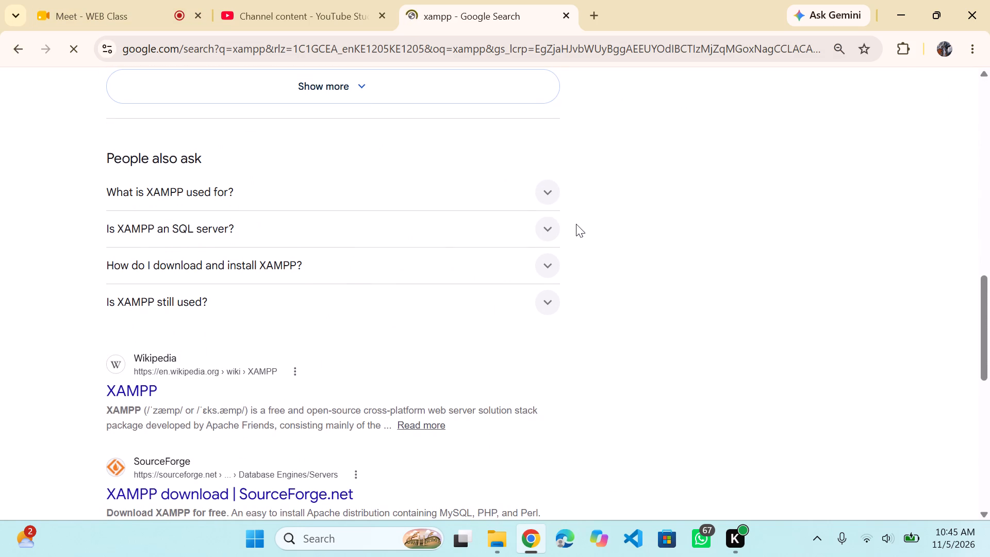
left_click(549, 204)
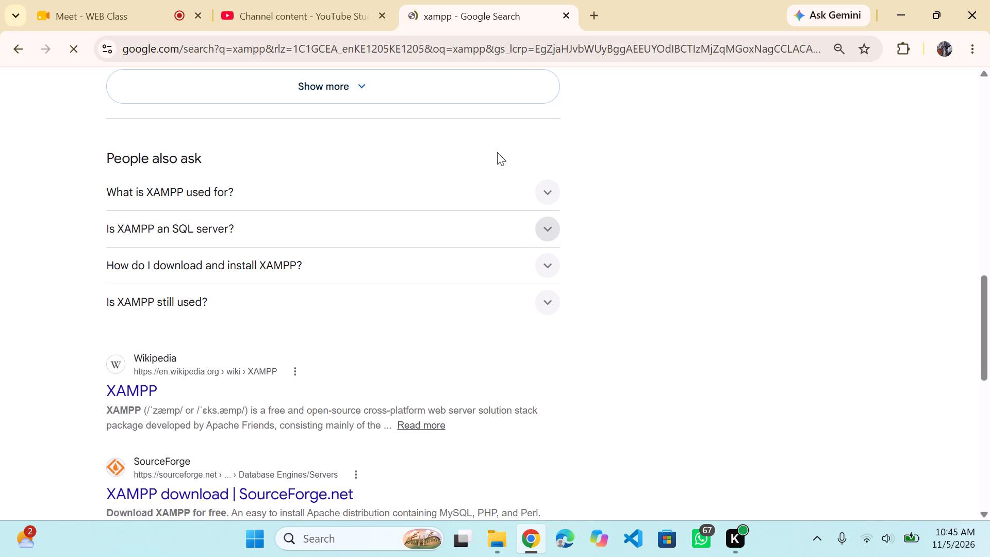
left_click(310, 0)
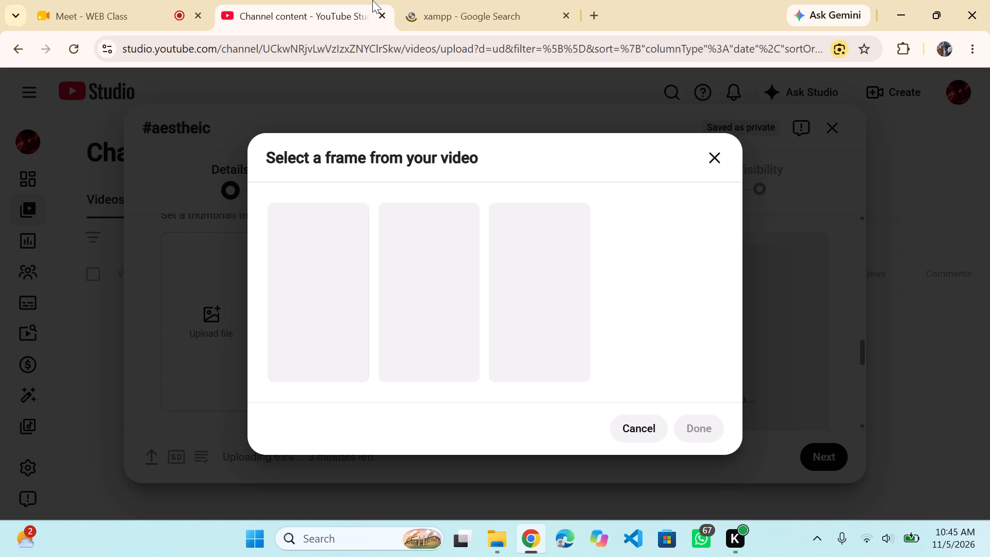
left_click(455, 0)
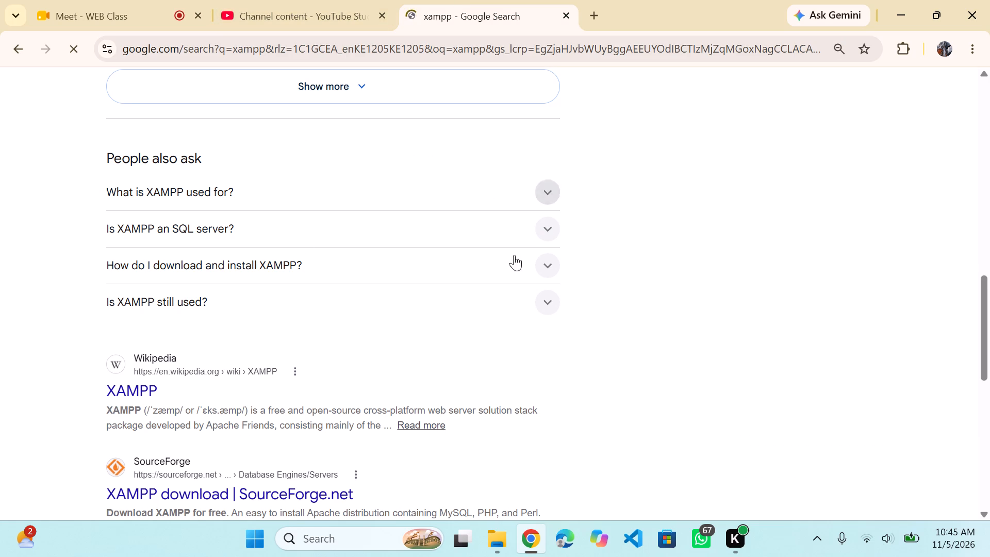
scroll(366, 372, "down", 3)
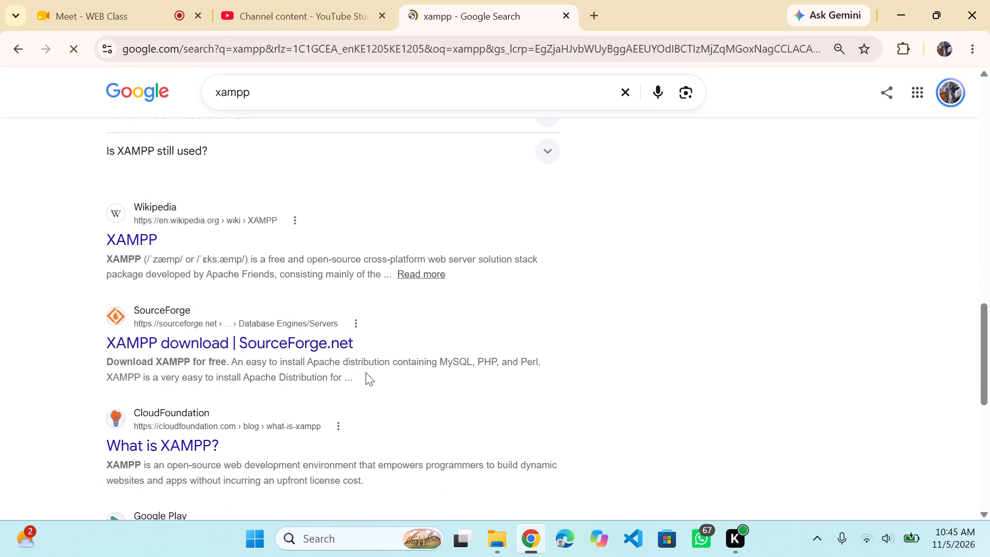
scroll(400, 289, "up", 3)
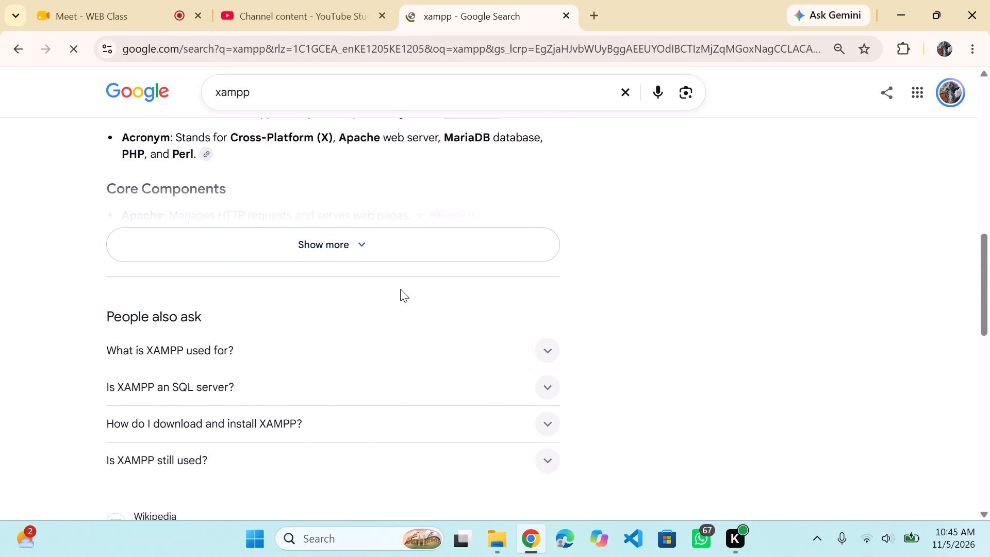
scroll(465, 337, "down", 1)
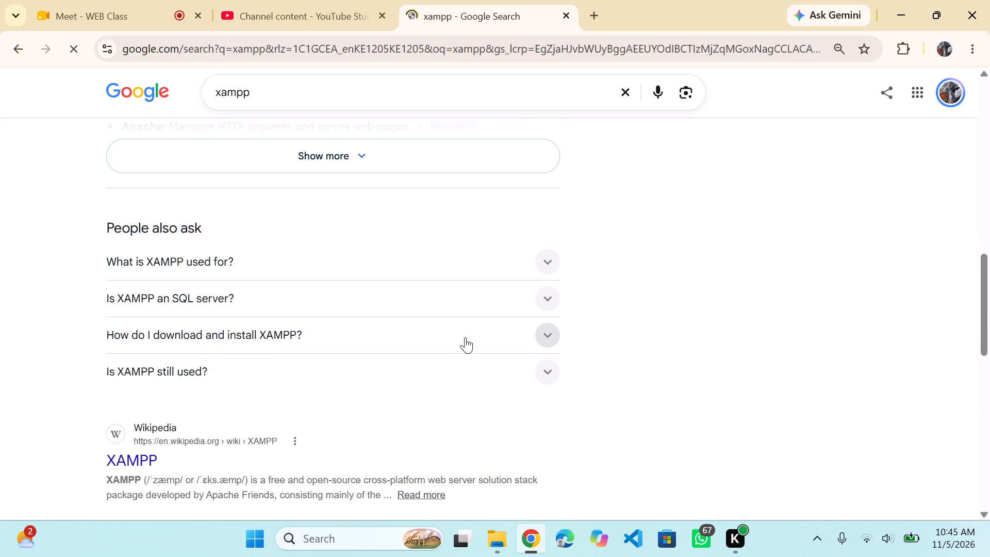
left_click(548, 268)
left_click(547, 262)
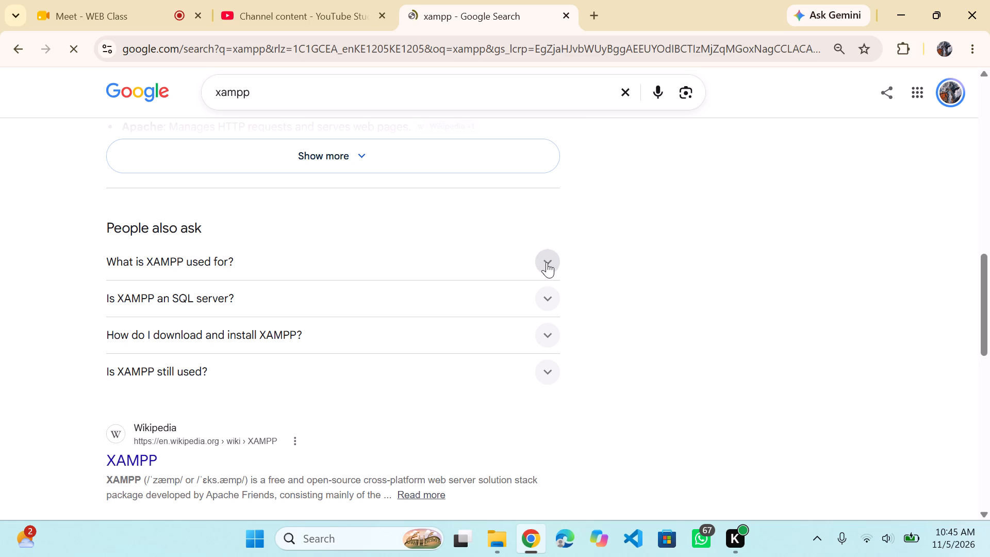
Return to the YouTube Studio upload and cancel selecting a thumbnail frame from the video.
left_click(335, 6)
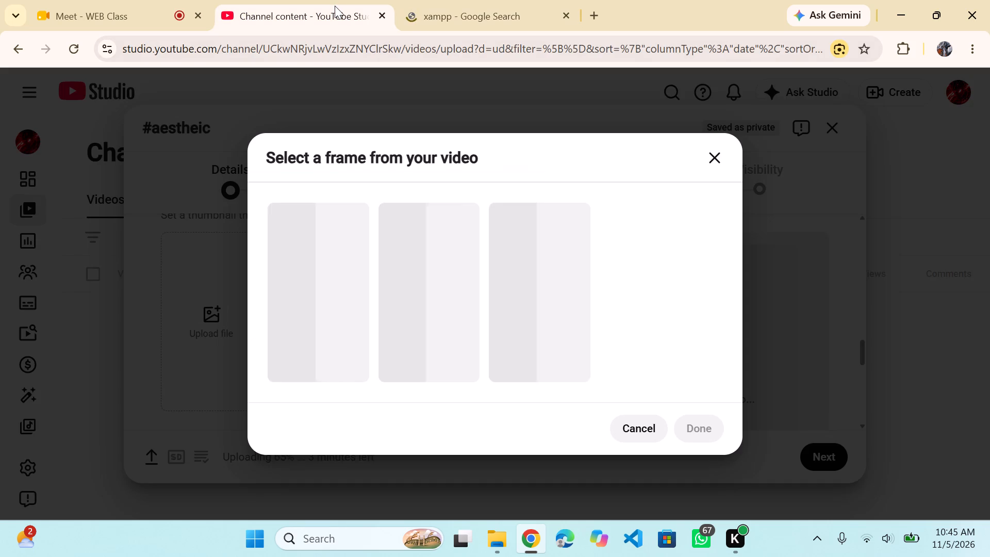
left_click(637, 428)
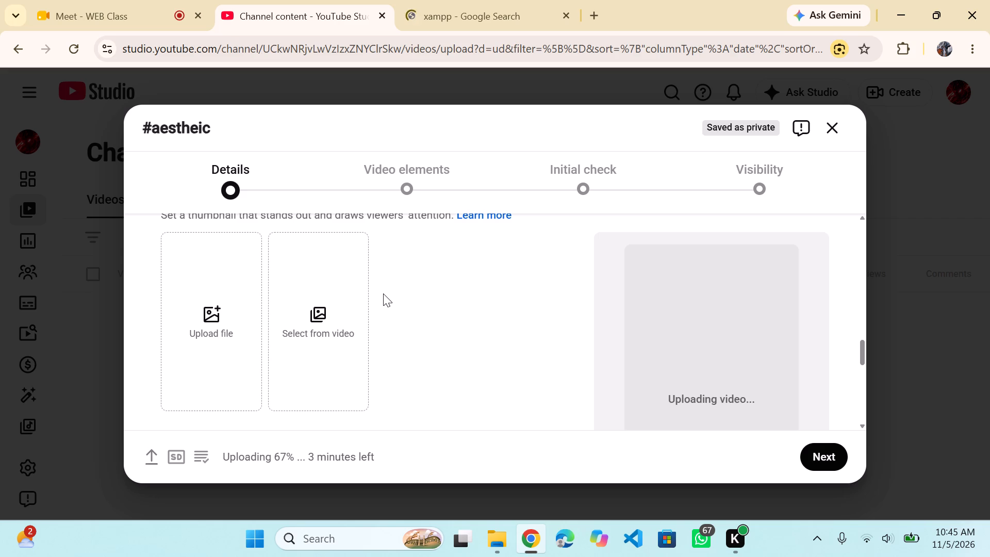
Switch back to the xampp search results to read the answer on what XAMPP is used for.
left_click(496, 0)
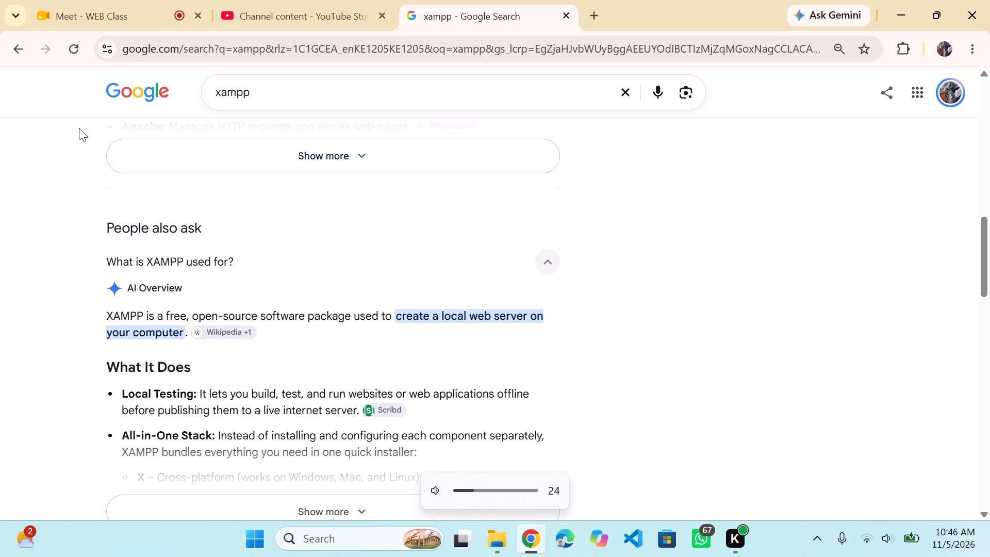
Return to the video's upload details in YouTube Studio and examine the playlist and audience settings below the thumbnail options.
left_click(278, 0)
scroll(475, 315, "down", 2)
scroll(475, 315, "up", 1)
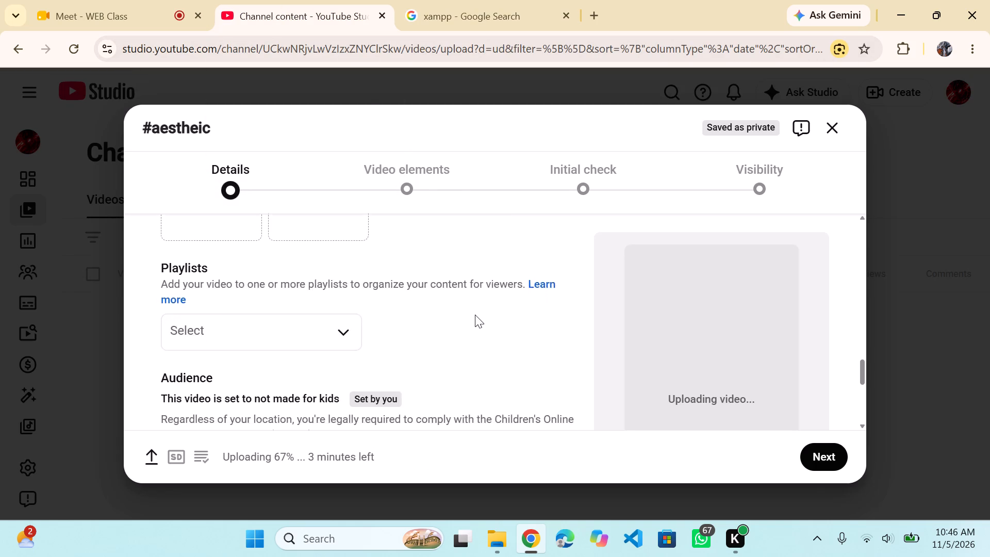
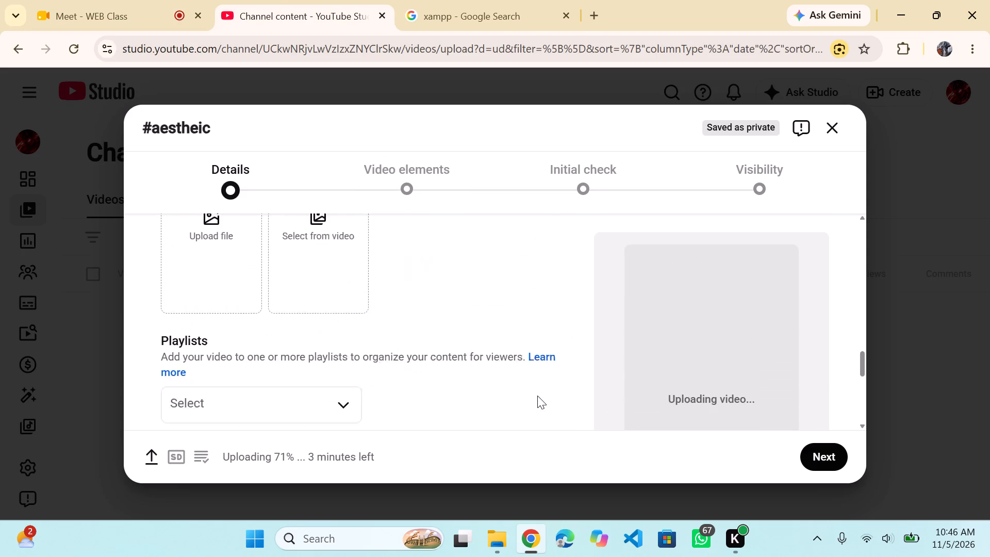
Review the video's title and read through the description's hashtag list down to the closing thank-you message.
scroll(537, 396, "right", 3)
scroll(537, 396, "up", 1)
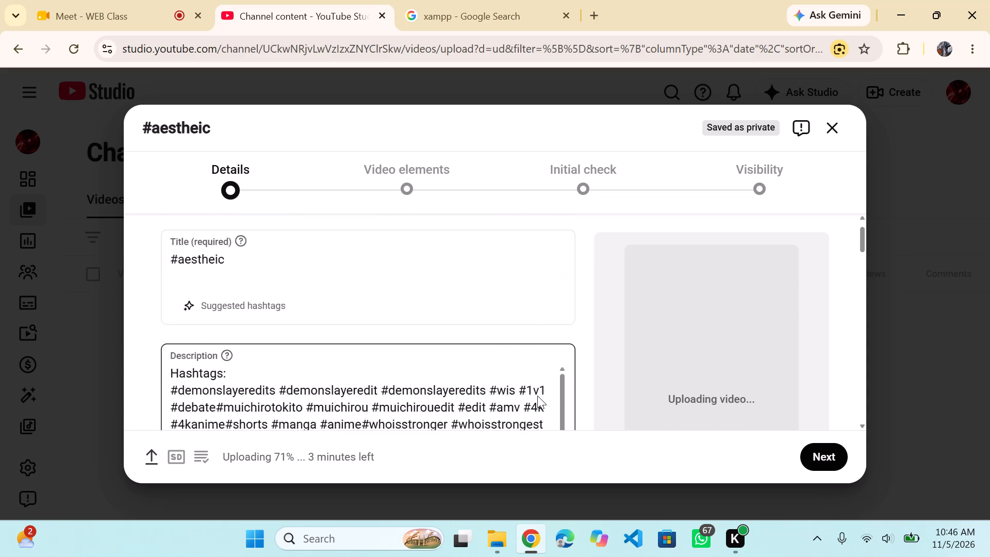
scroll(537, 396, "down", 2)
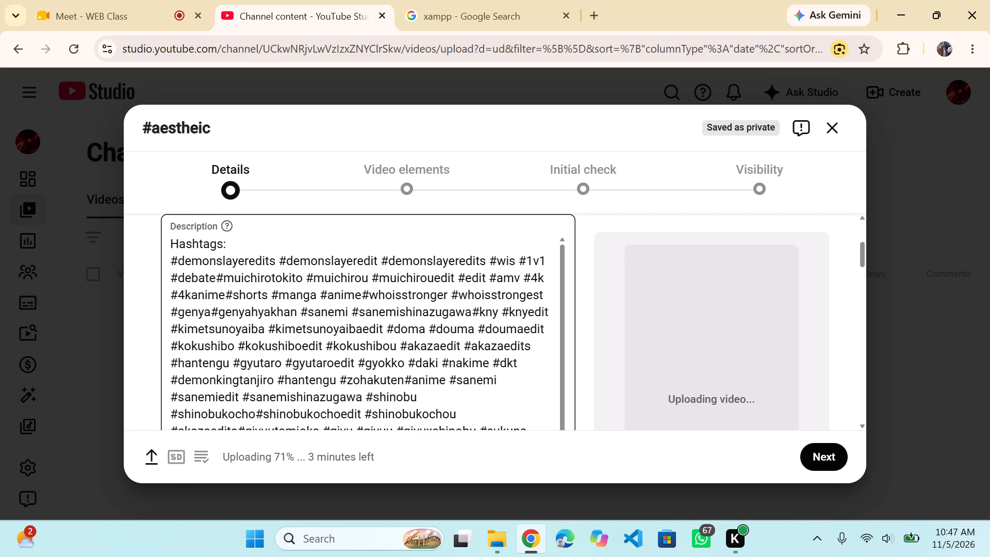
scroll(537, 396, "down", 5)
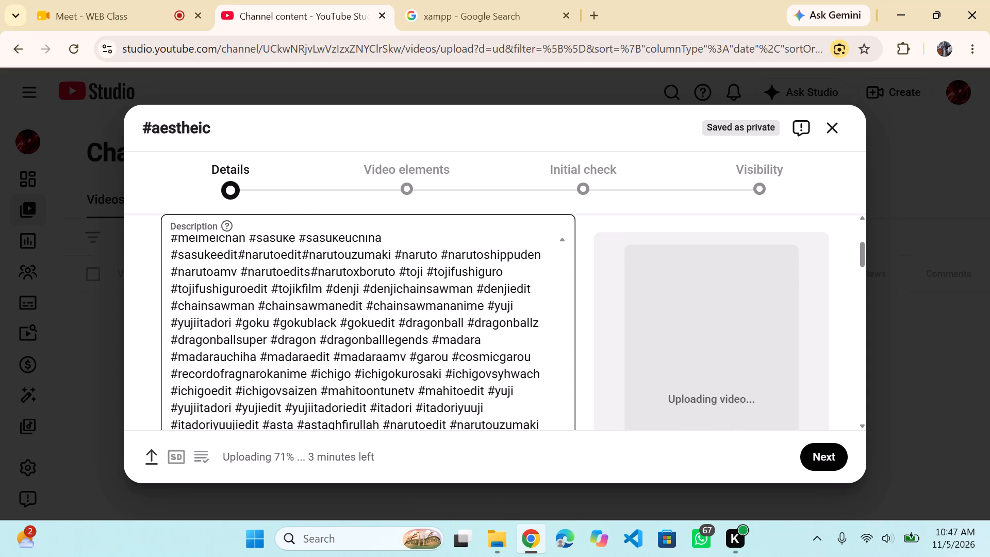
scroll(537, 396, "down", 4)
scroll(537, 396, "up", 3)
scroll(537, 396, "right", 1)
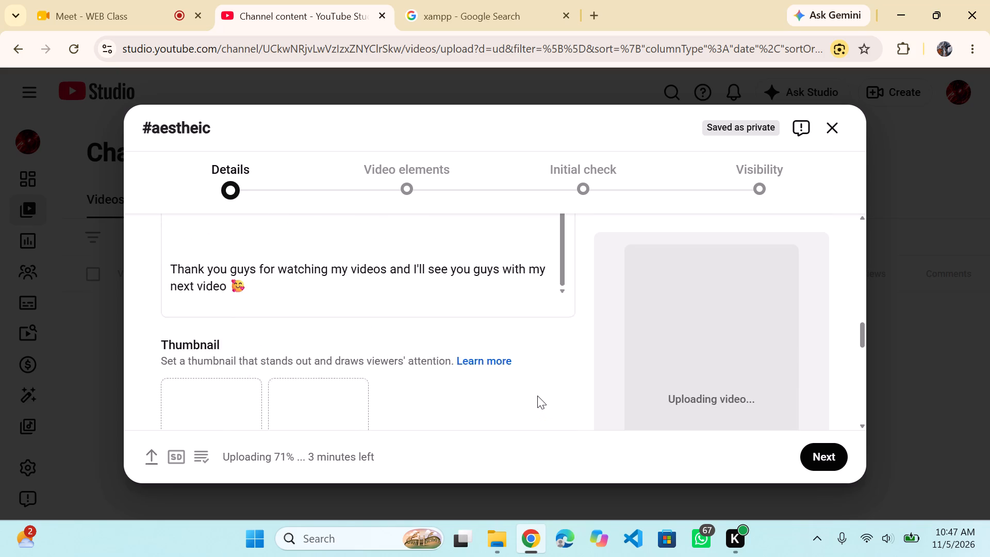
scroll(537, 396, "right", 1)
scroll(537, 396, "up", 1)
scroll(498, 356, "up", 2)
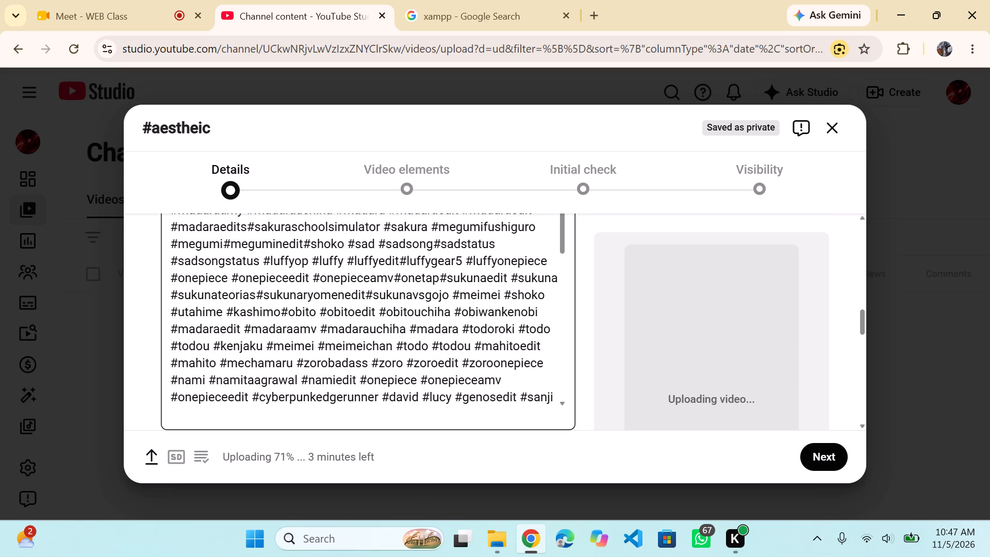
scroll(498, 356, "up", 4)
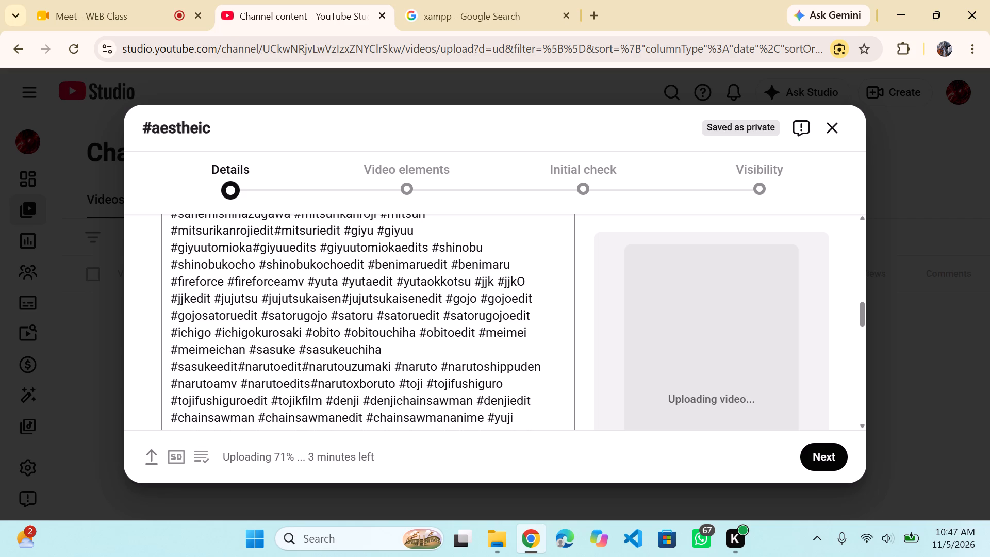
scroll(498, 356, "down", 8)
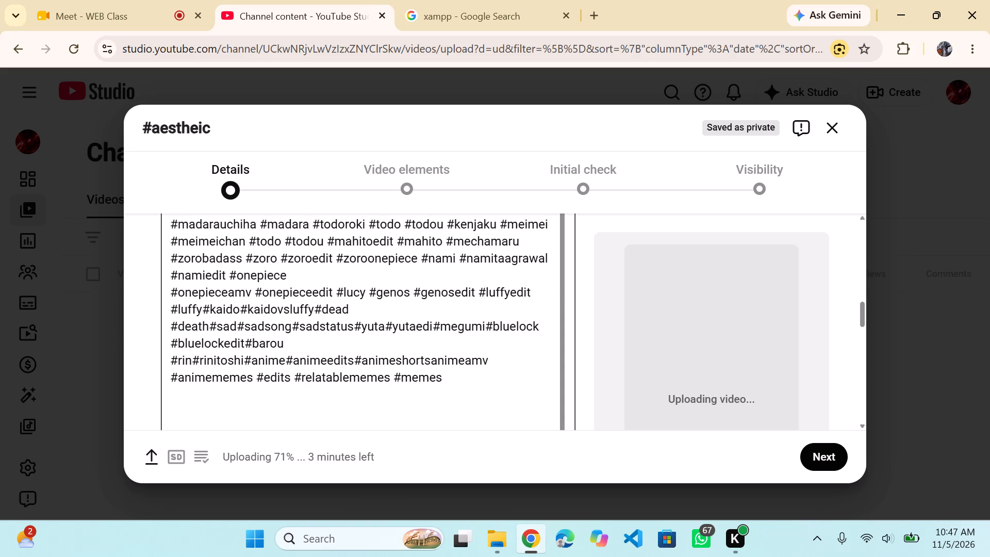
scroll(498, 356, "down", 3)
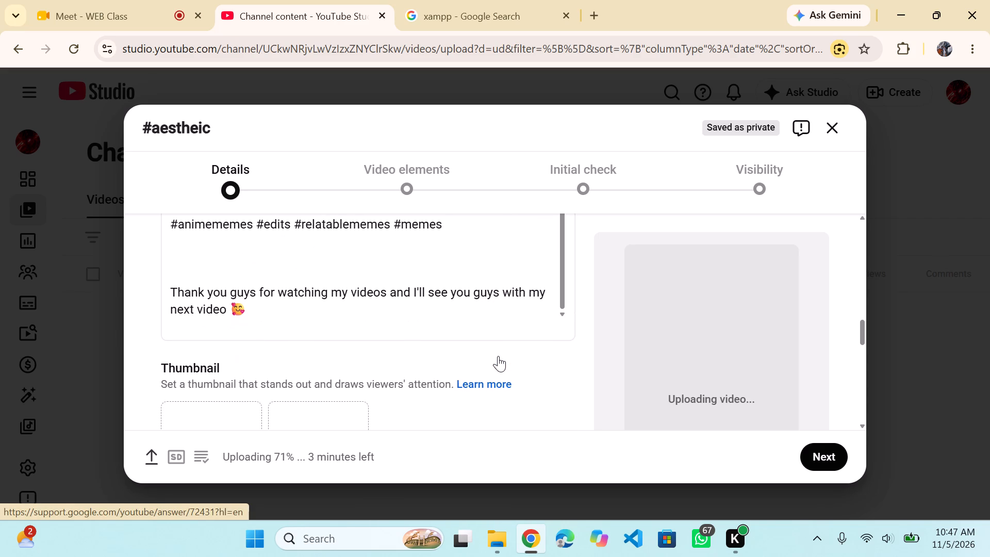
Examine the thumbnail, playlist, audience and age restriction settings below the description.
scroll(498, 356, "down", 4)
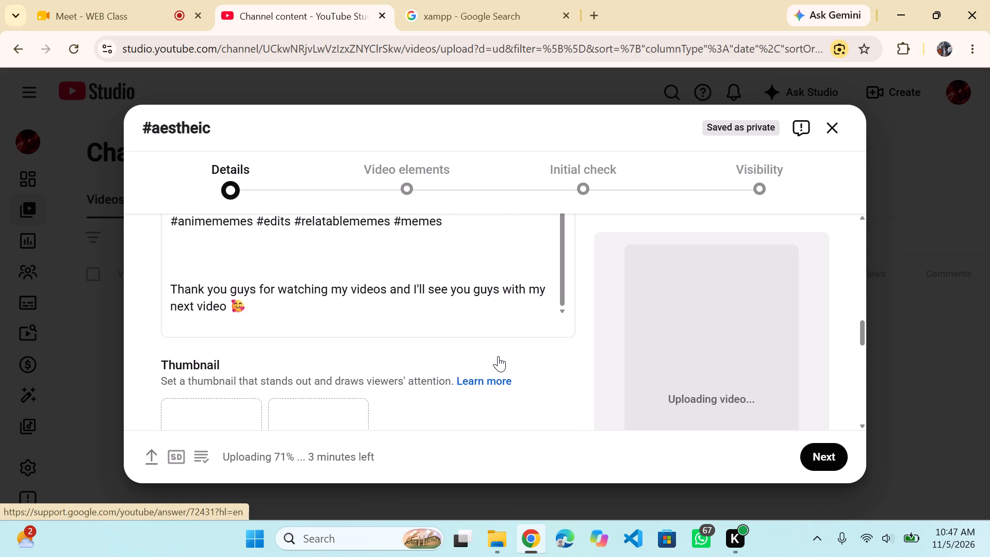
scroll(498, 356, "down", 3)
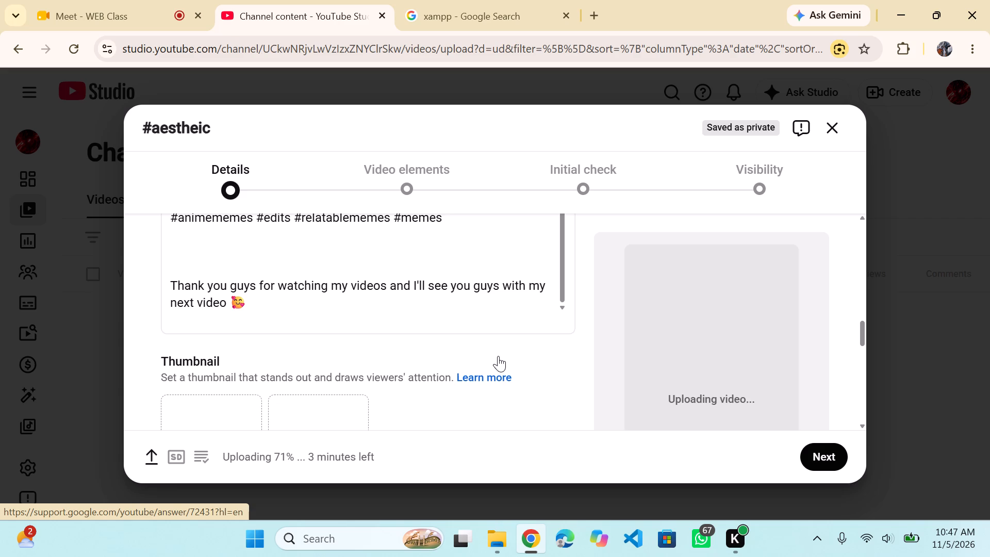
scroll(498, 356, "down", 2)
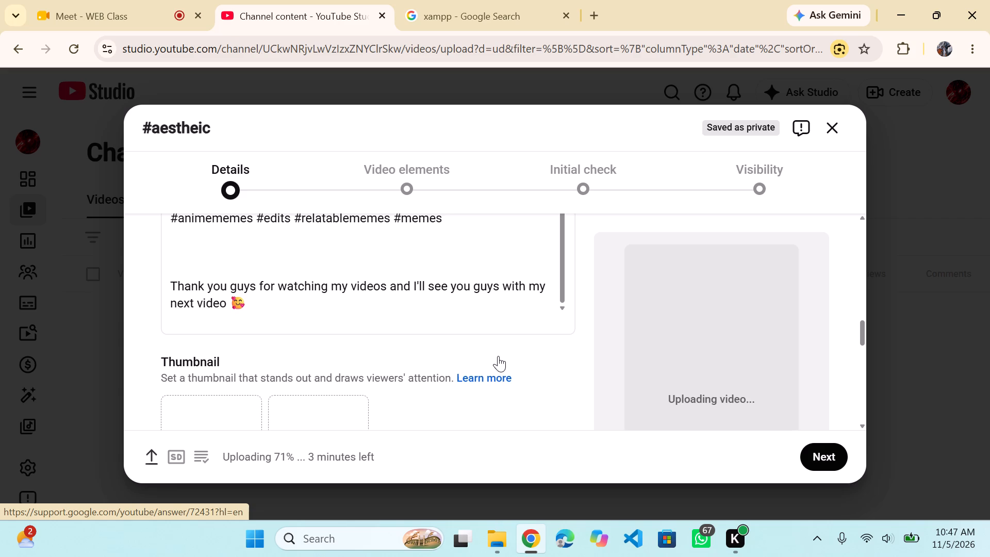
scroll(498, 356, "down", 3)
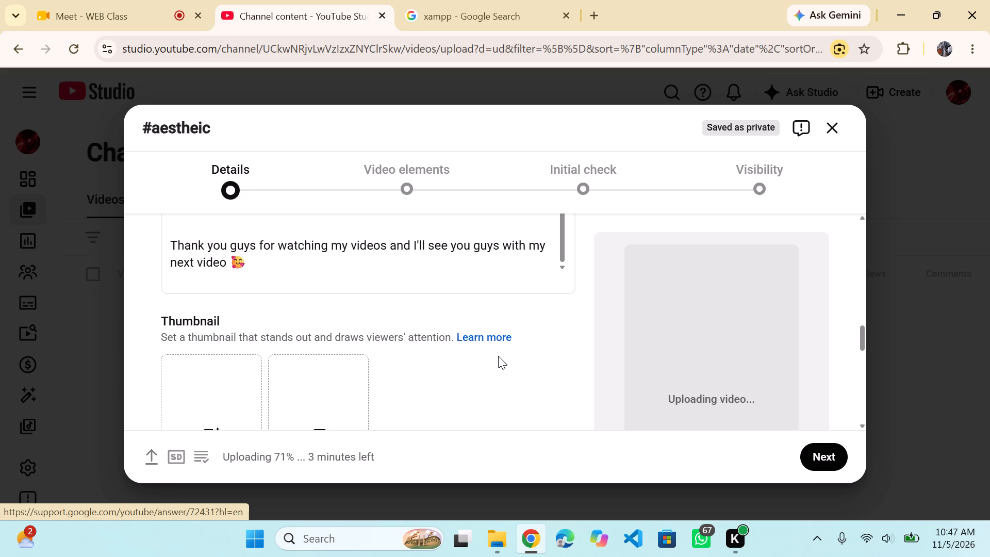
scroll(498, 356, "down", 4)
scroll(498, 356, "up", 1)
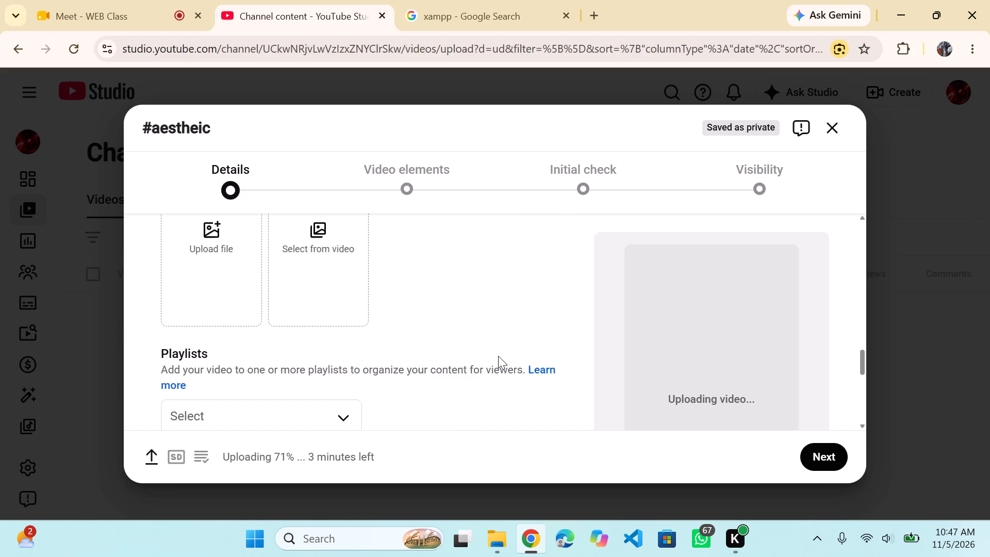
scroll(498, 356, "up", 3)
scroll(498, 356, "down", 3)
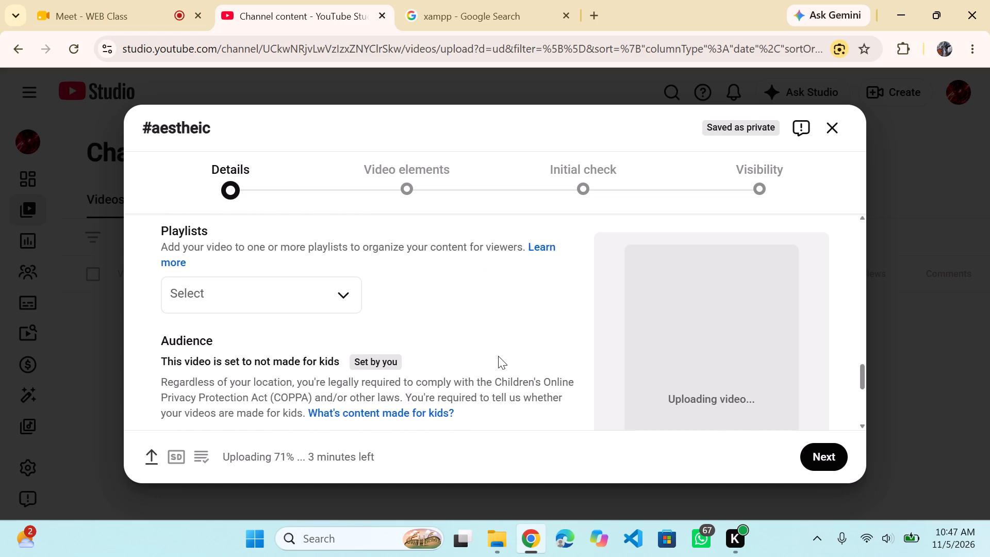
scroll(498, 356, "down", 5)
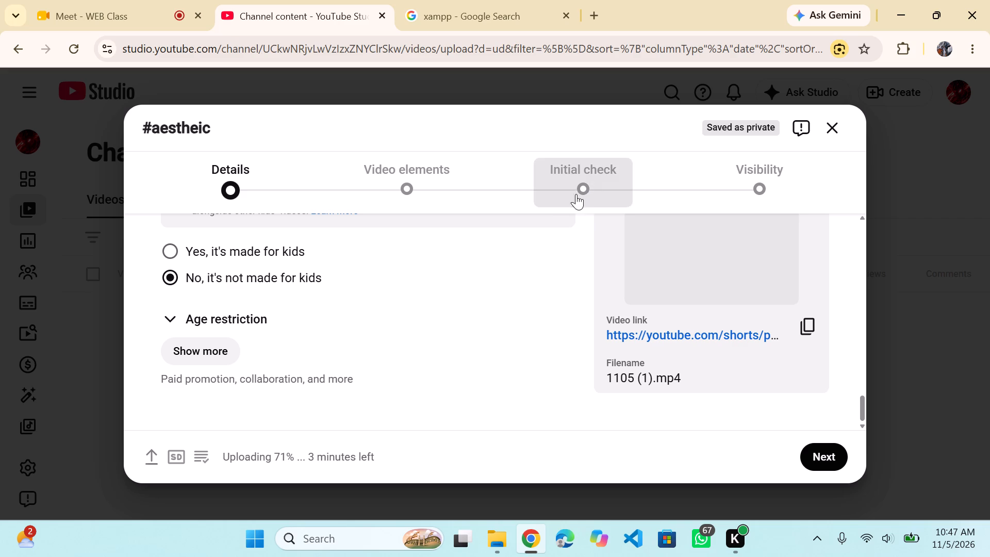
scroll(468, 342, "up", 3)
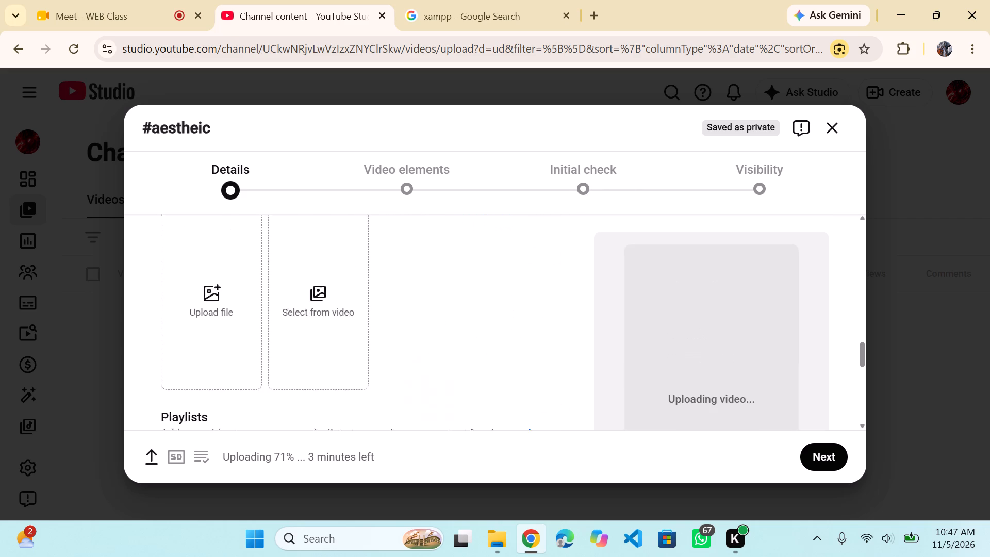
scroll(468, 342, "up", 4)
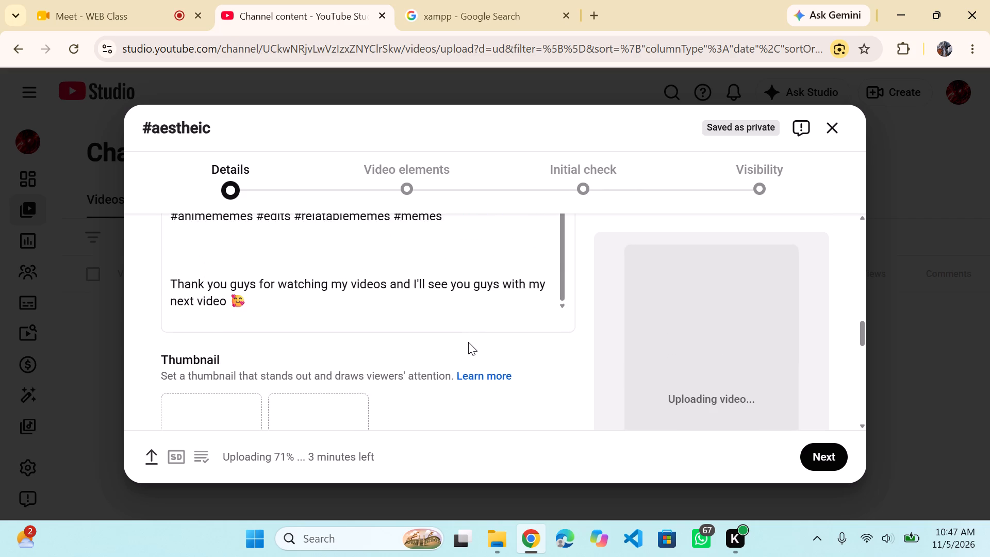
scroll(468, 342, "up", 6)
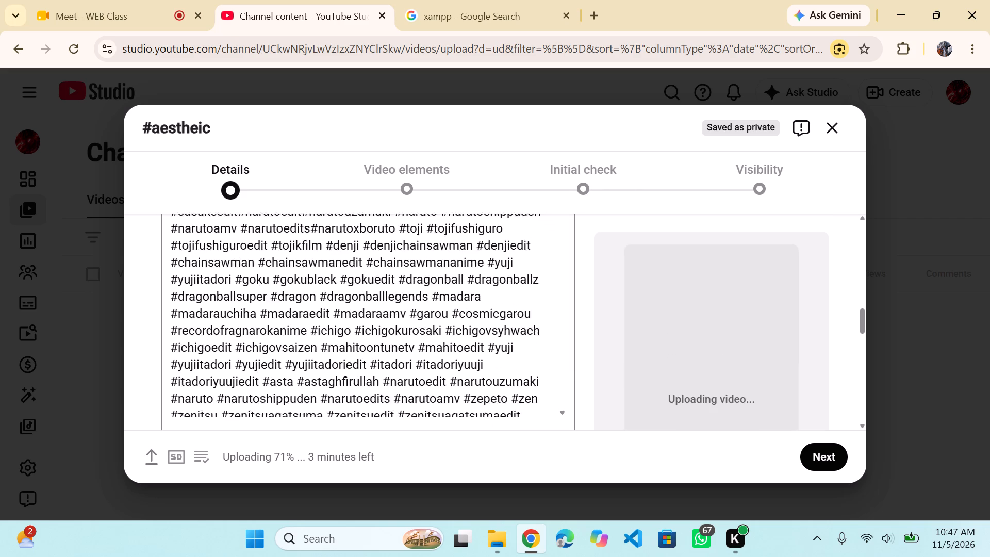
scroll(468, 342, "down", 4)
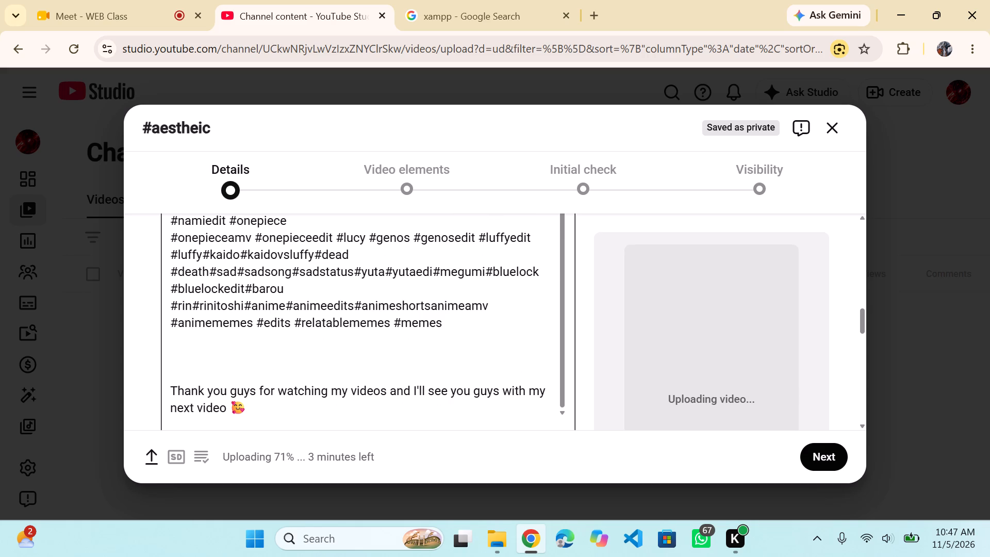
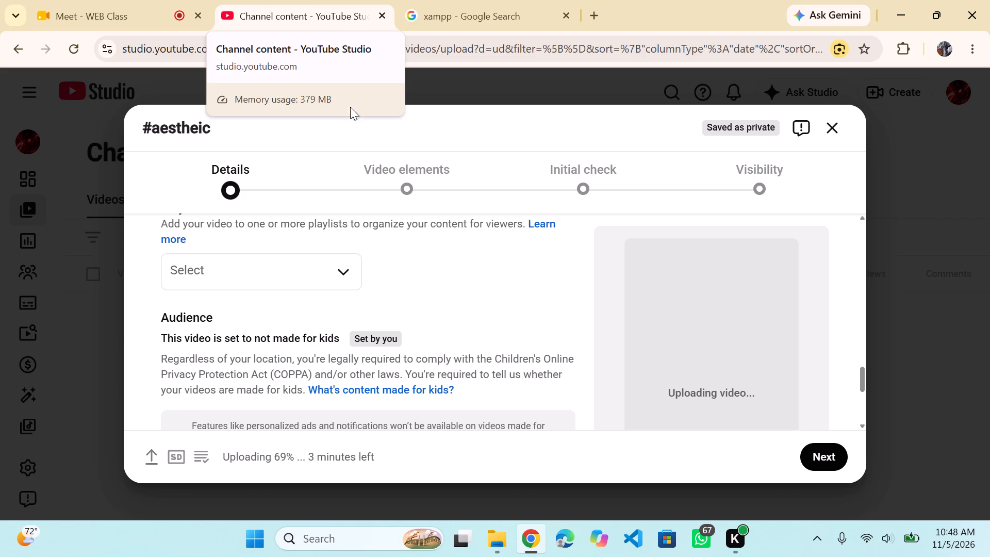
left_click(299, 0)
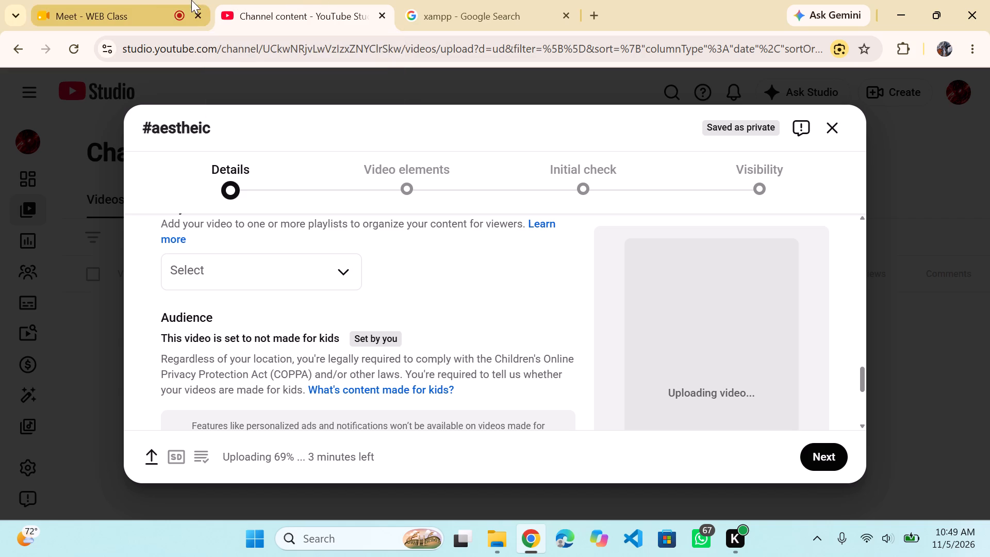
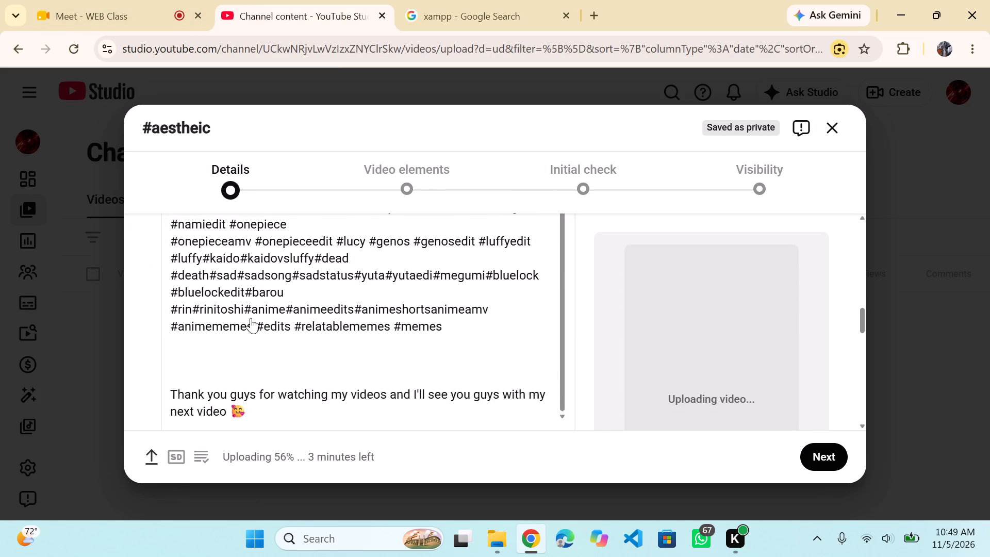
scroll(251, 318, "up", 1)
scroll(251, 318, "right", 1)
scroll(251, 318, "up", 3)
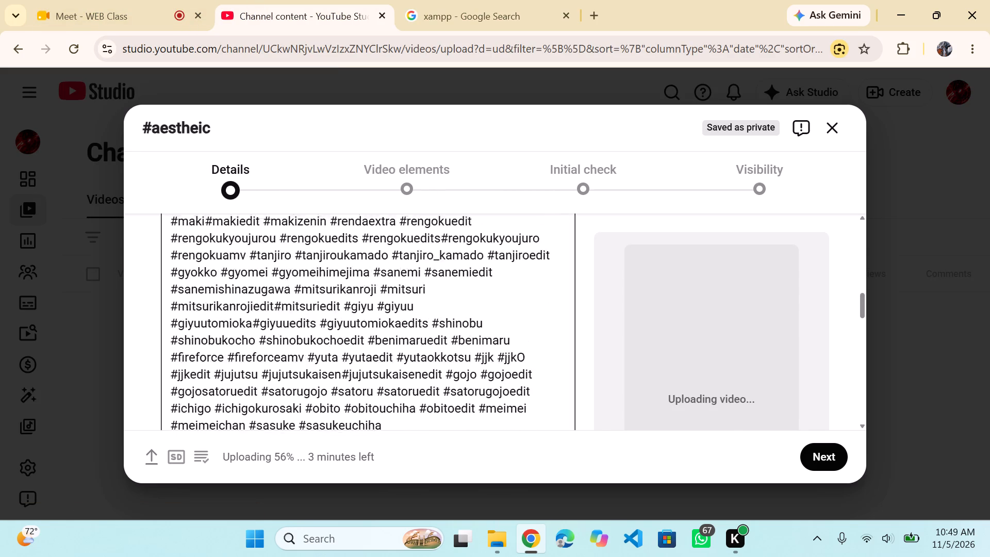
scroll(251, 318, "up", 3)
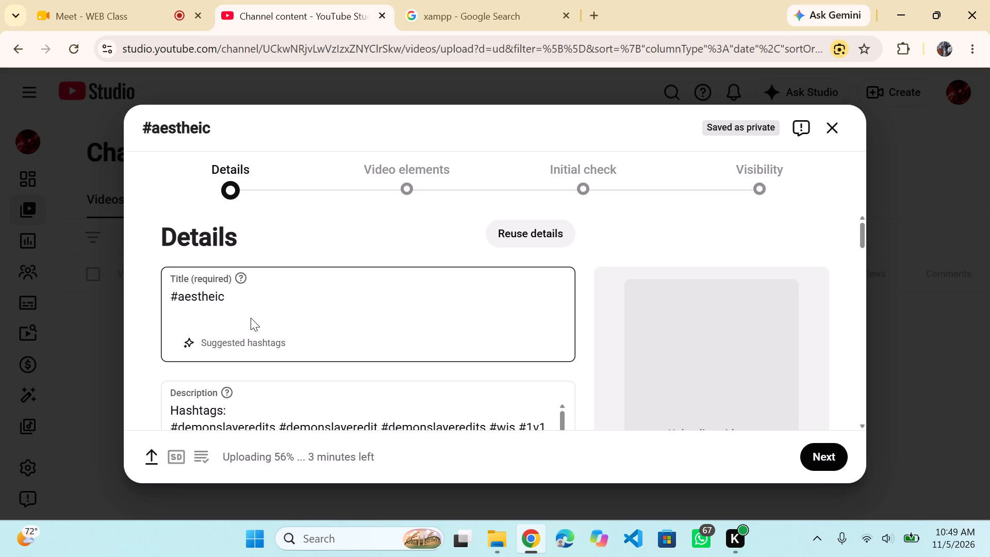
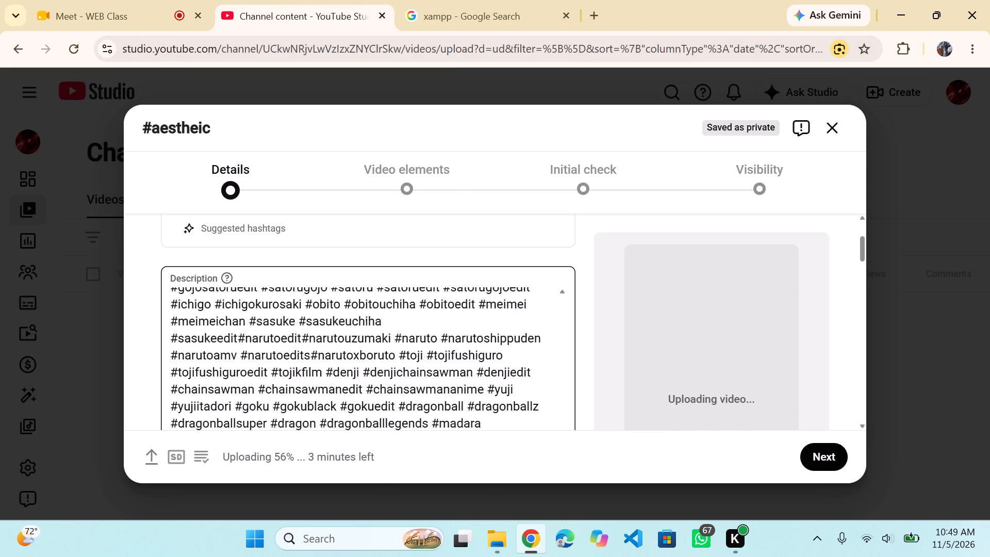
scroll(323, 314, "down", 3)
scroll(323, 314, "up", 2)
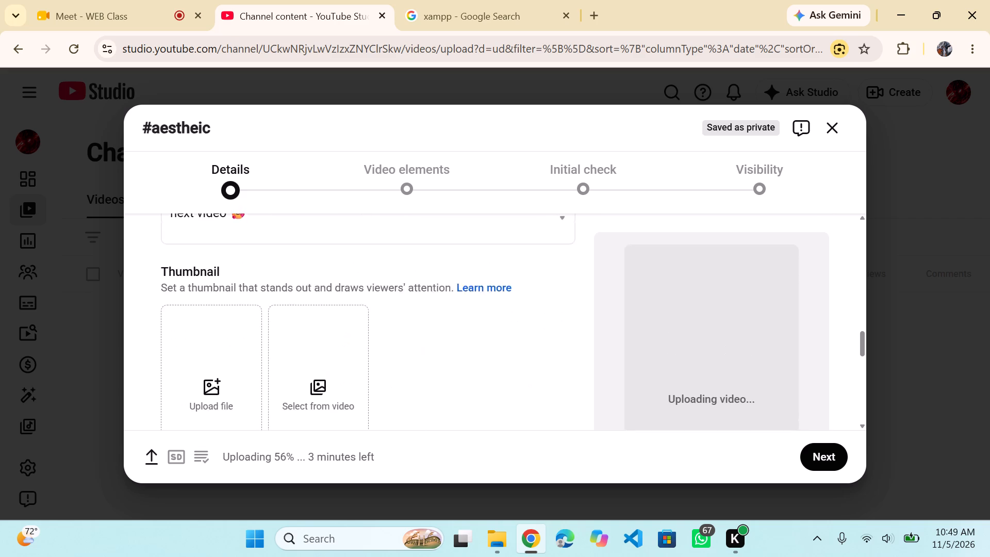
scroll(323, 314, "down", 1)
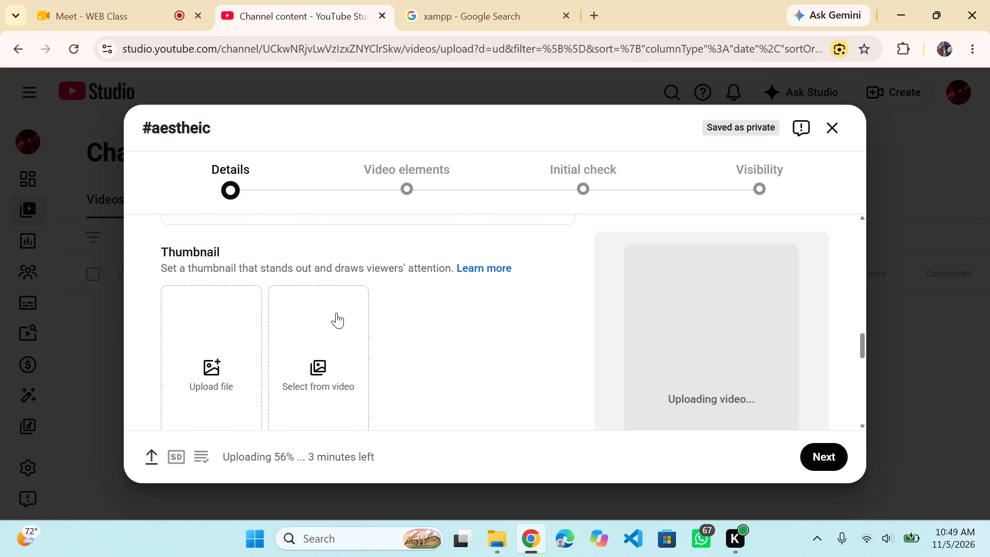
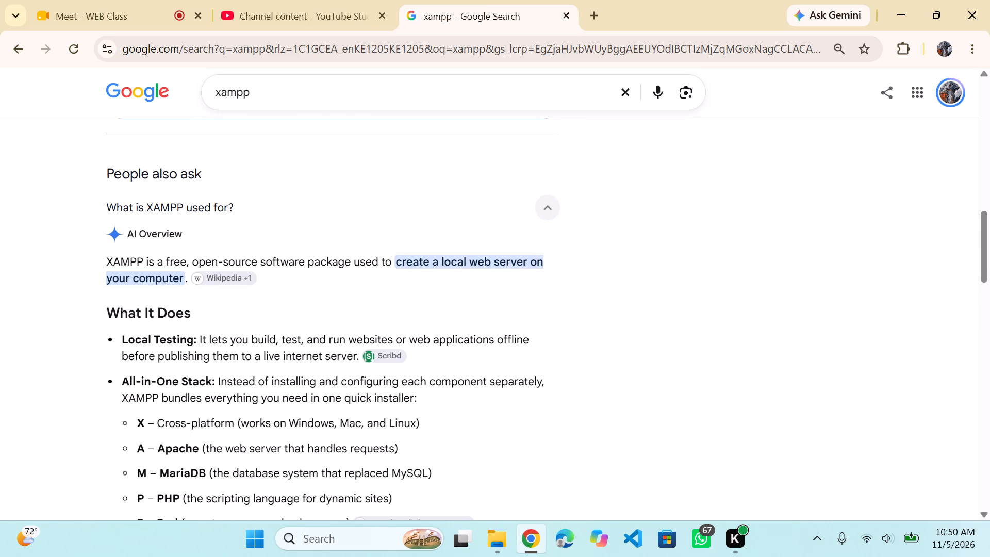
Return from the XAMPP search results to the YouTube Studio upload details to check the video's upload progress.
scroll(355, 425, "down", 2)
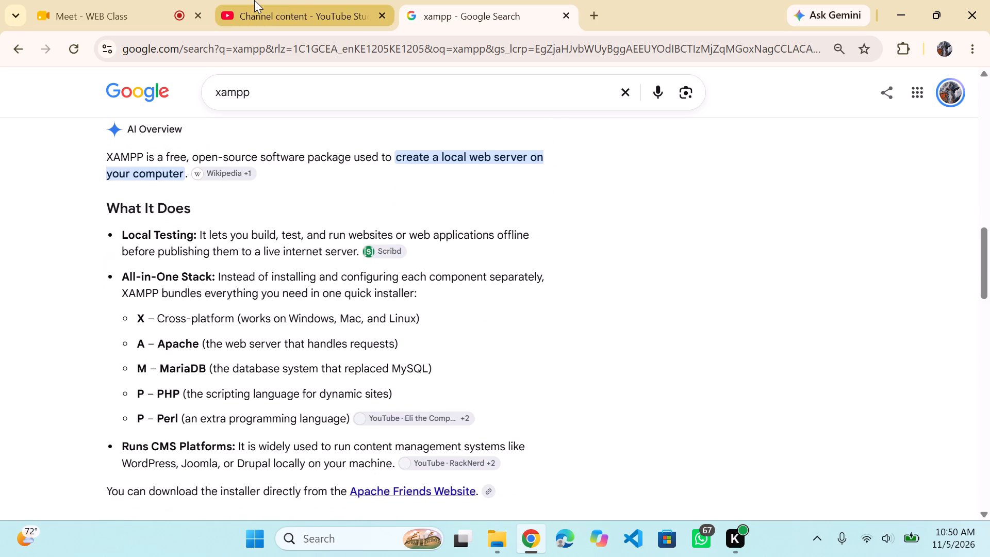
left_click(254, 0)
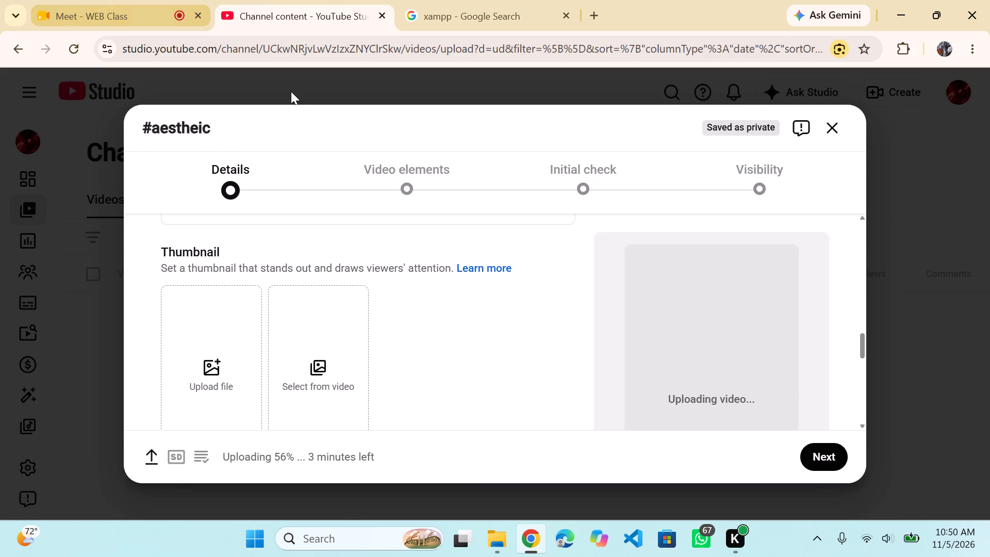
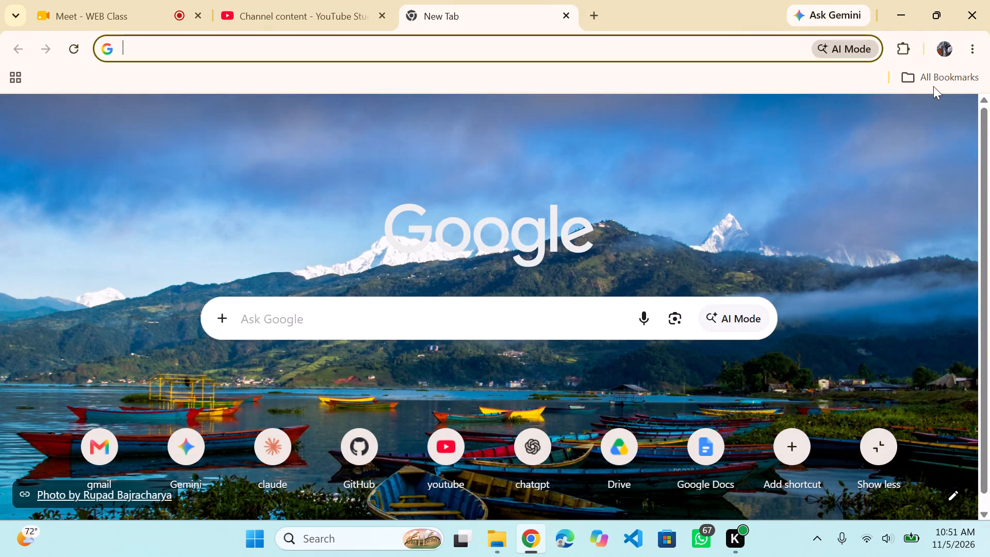
Open the bookmarked Internet Speed Test at fast.com to check the connection speed.
left_click(914, 75)
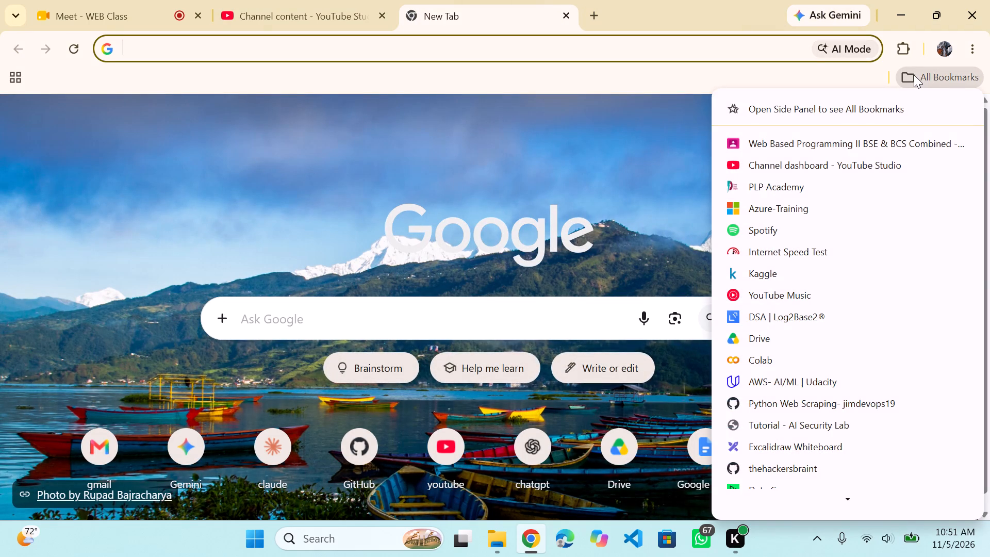
left_click(755, 255)
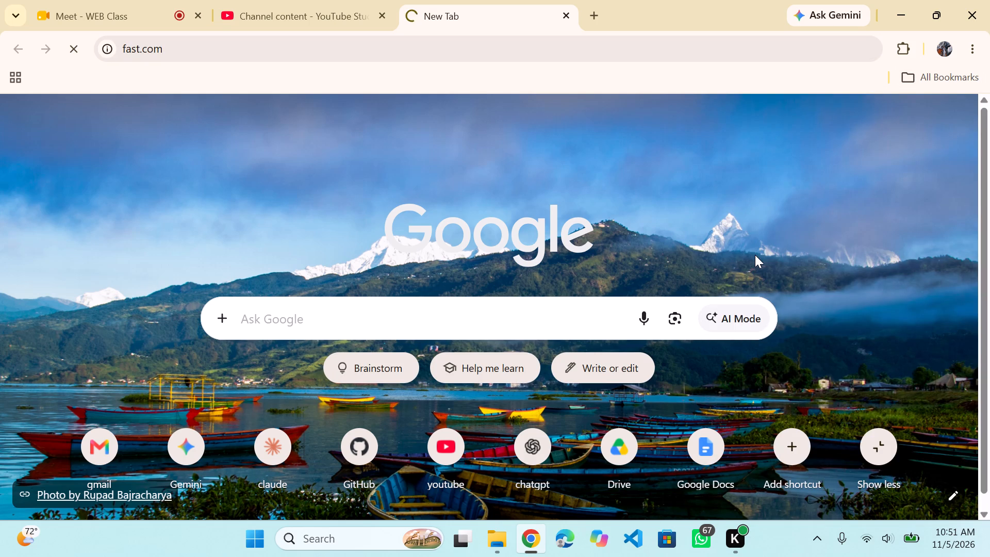
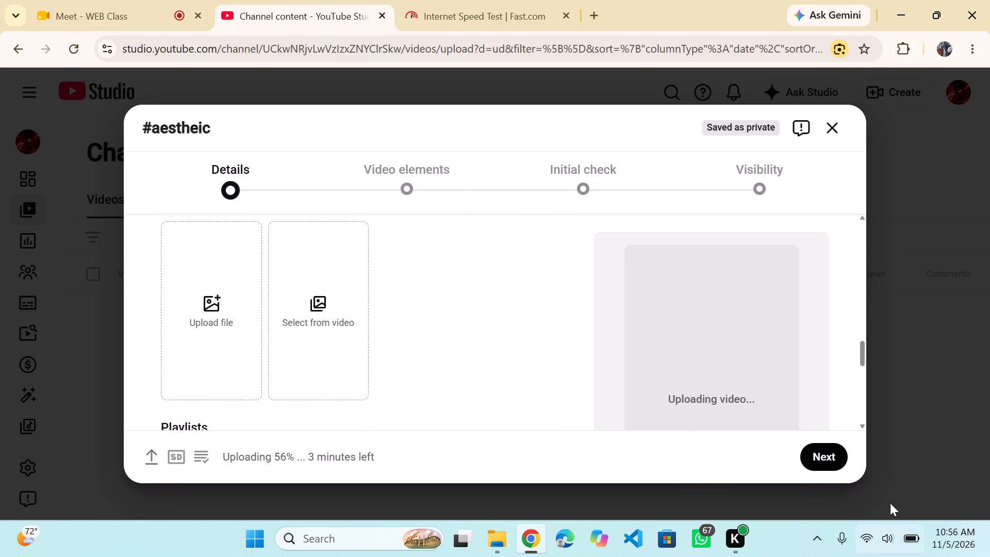
Advance the upload wizard from Details through Video elements and Initial check to review the Visibility options.
left_click(833, 457)
scroll(525, 320, "down", 3)
left_click(812, 457)
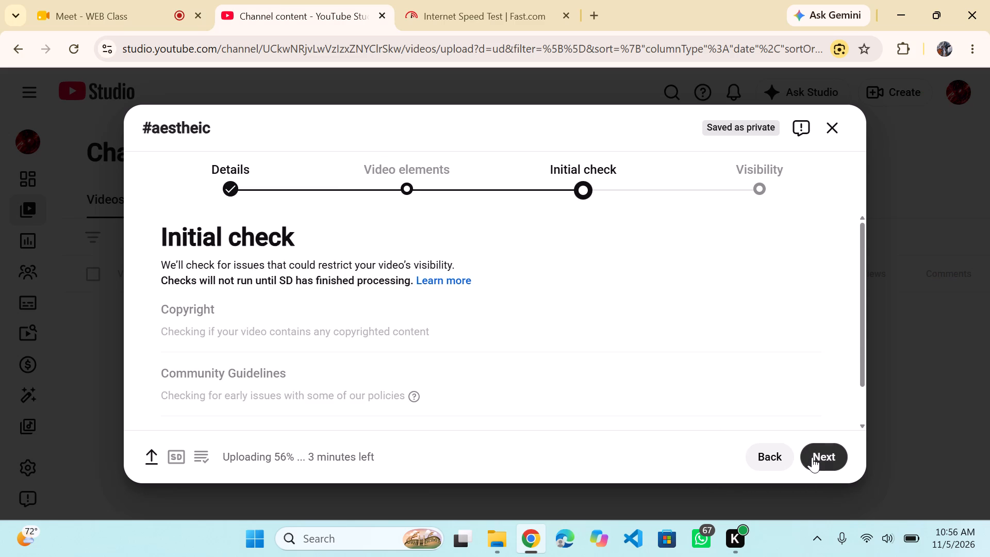
scroll(648, 356, "down", 2)
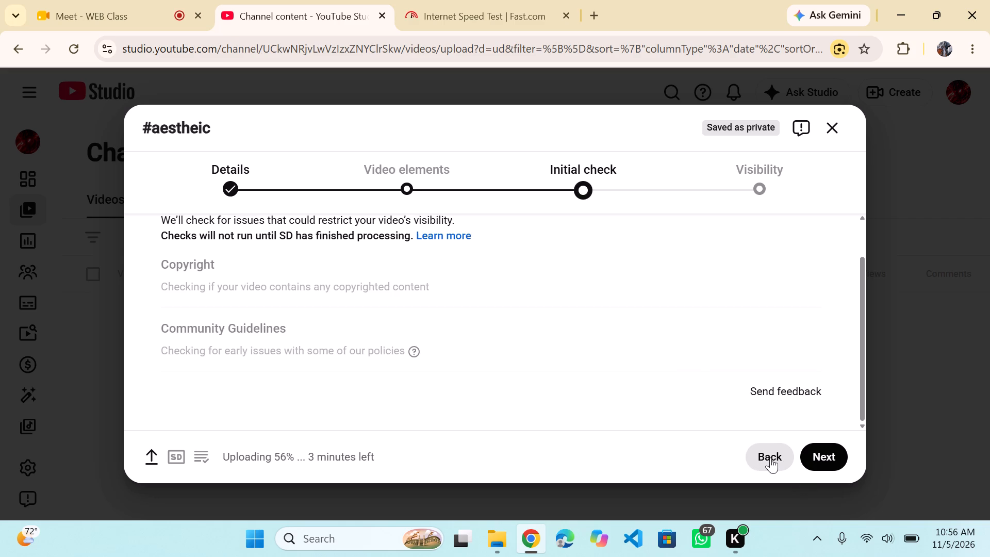
left_click(819, 458)
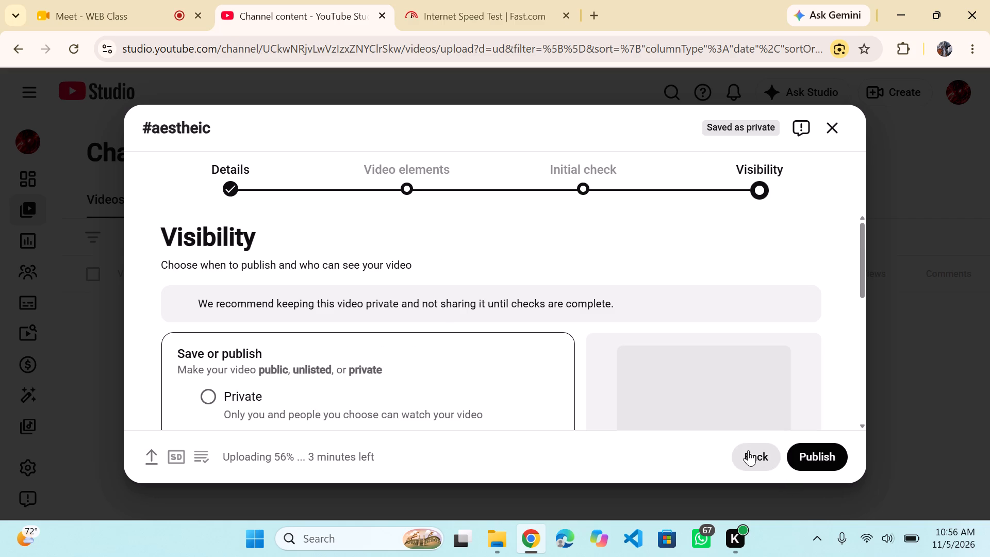
Go back through the upload wizard to the Details page and look over the hashtags in the description.
left_click(741, 452)
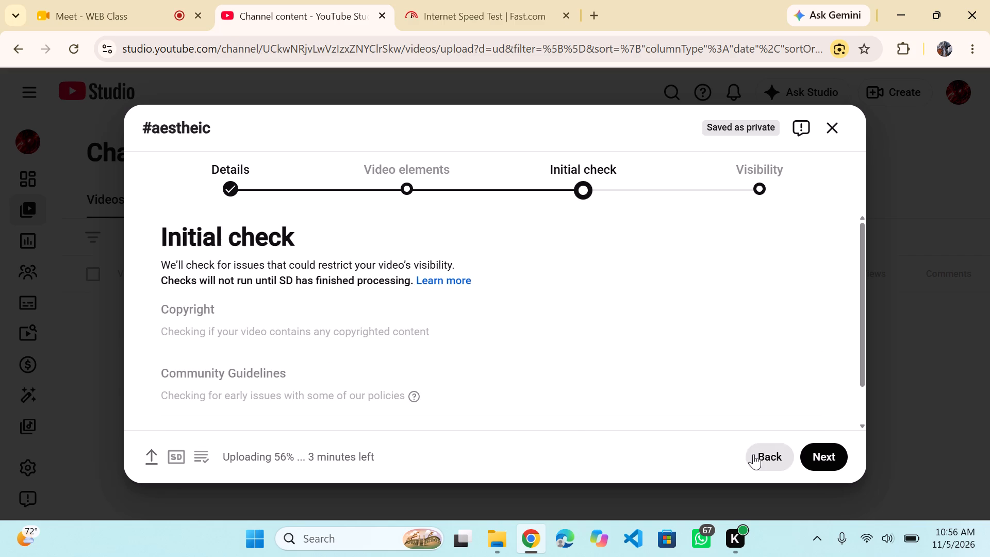
left_click(753, 454)
left_click(753, 454)
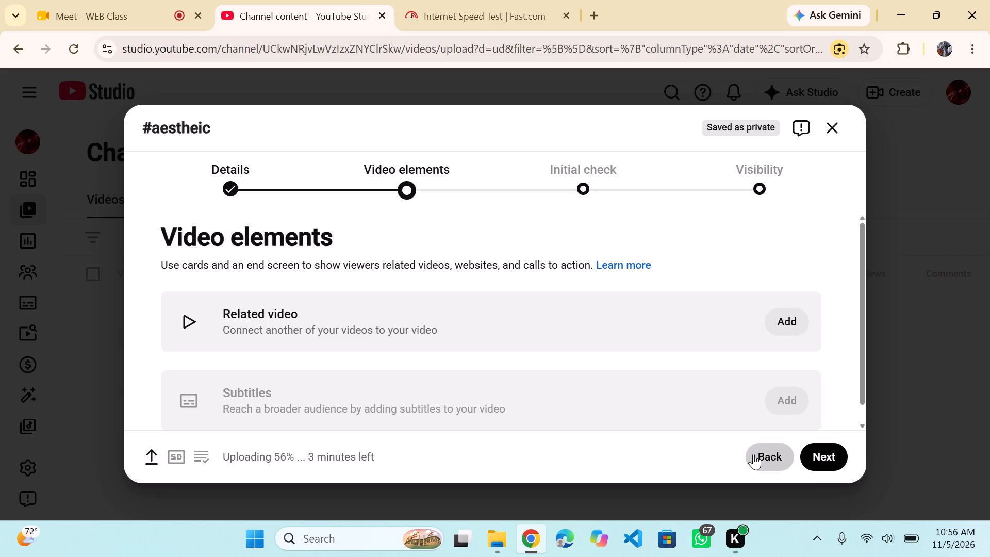
scroll(490, 324, "down", 4)
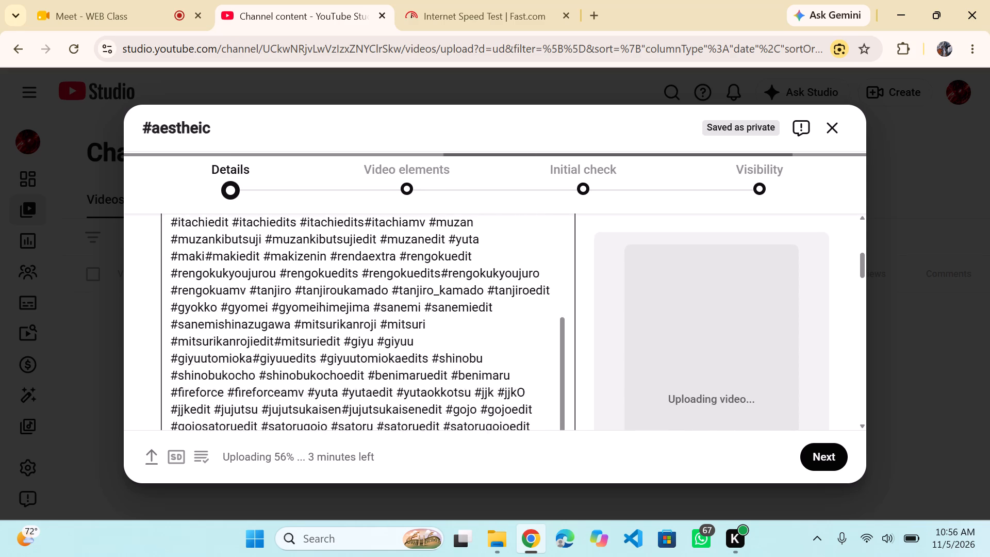
scroll(490, 324, "down", 1)
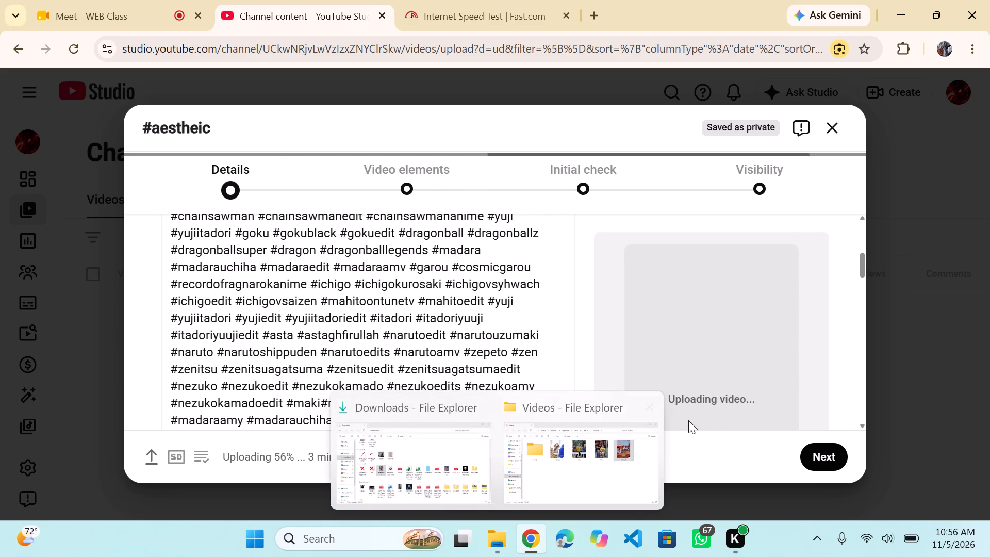
left_click(550, 292)
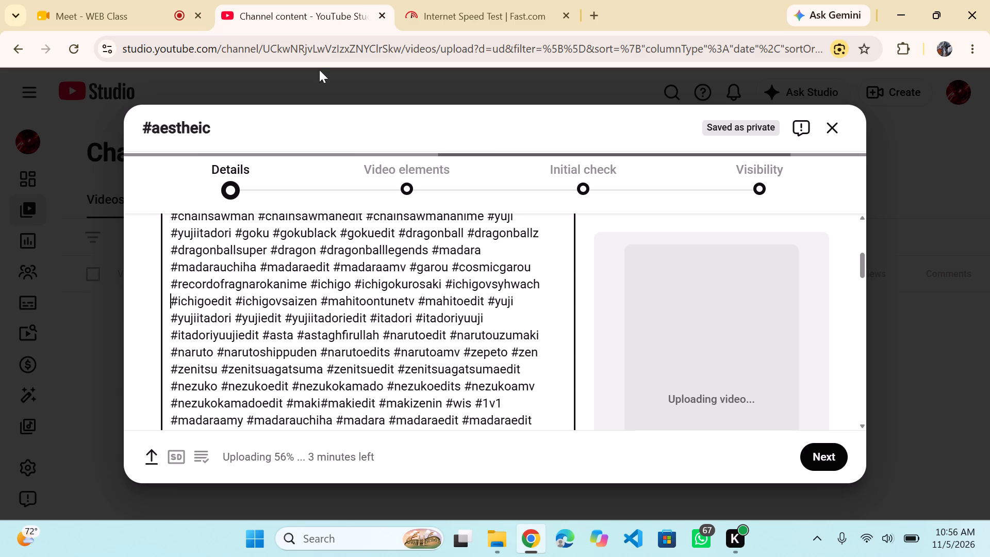
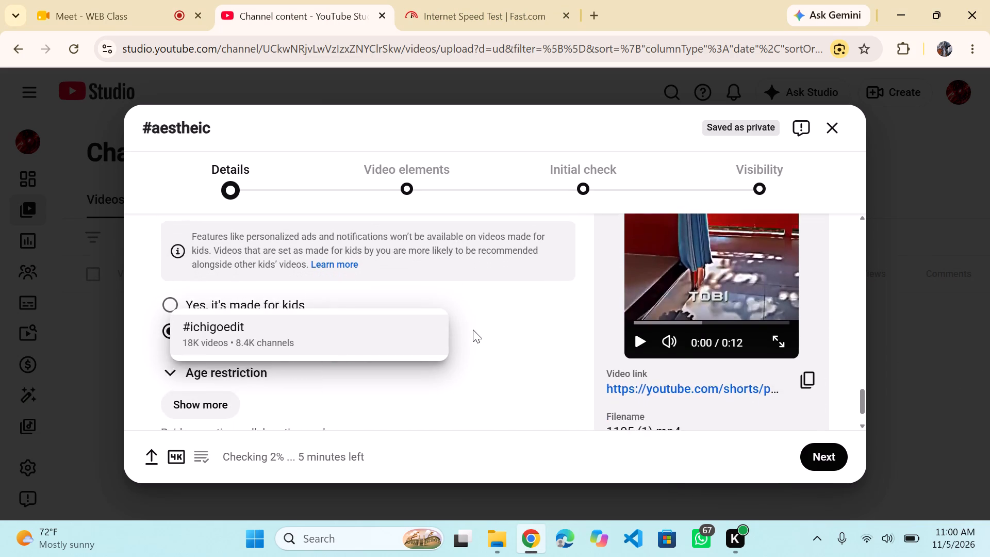
Open the frame selection for choosing the #aestheic video's thumbnail from the video itself.
scroll(473, 330, "down", 1)
scroll(403, 343, "up", 3)
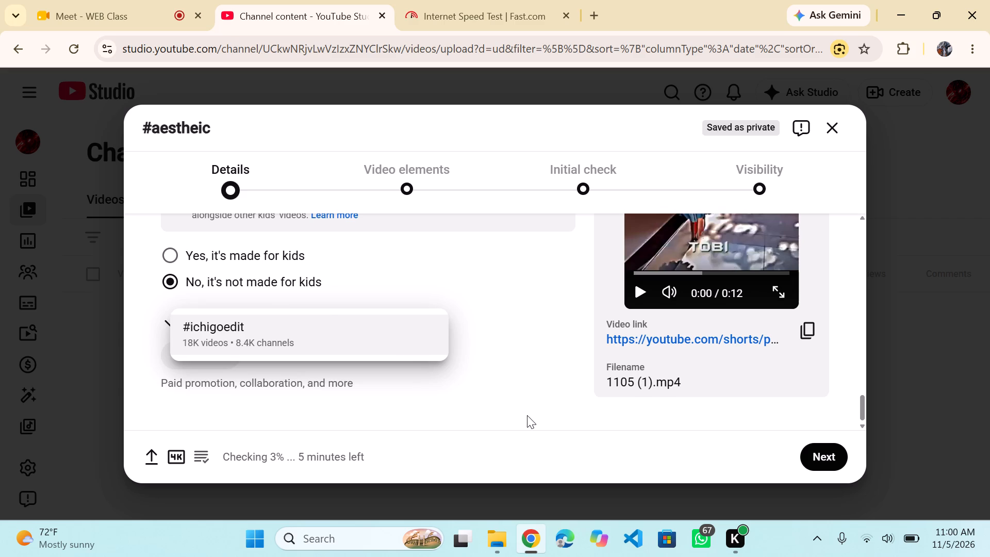
scroll(527, 415, "up", 4)
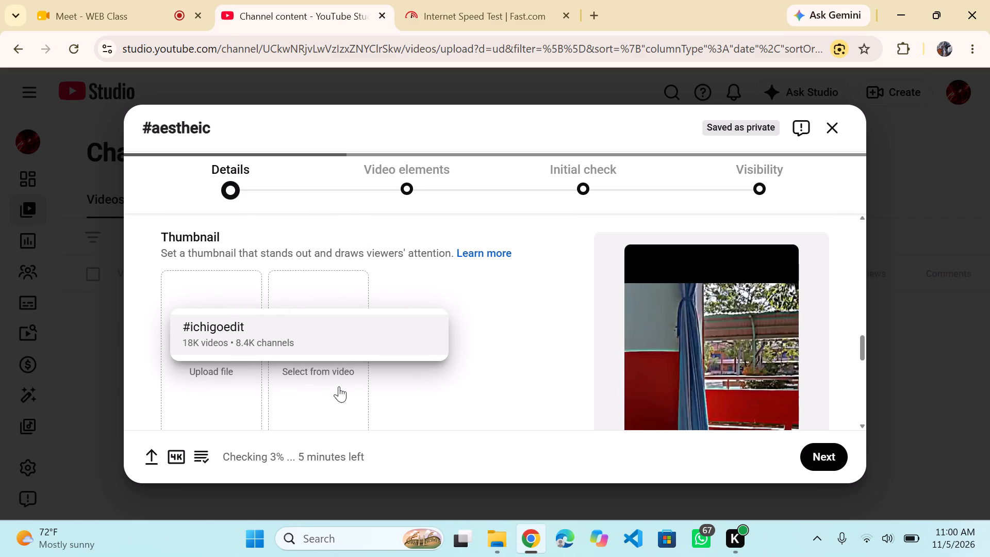
left_click(336, 385)
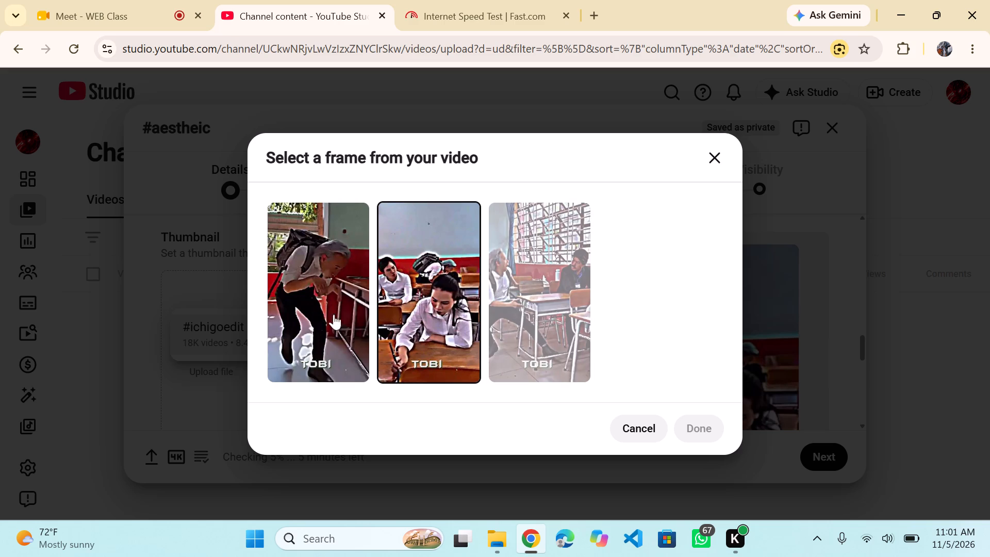
Set the video thumbnail to the first suggested frame, showing the grey-haired person bending forward with a backpack.
left_click(348, 315)
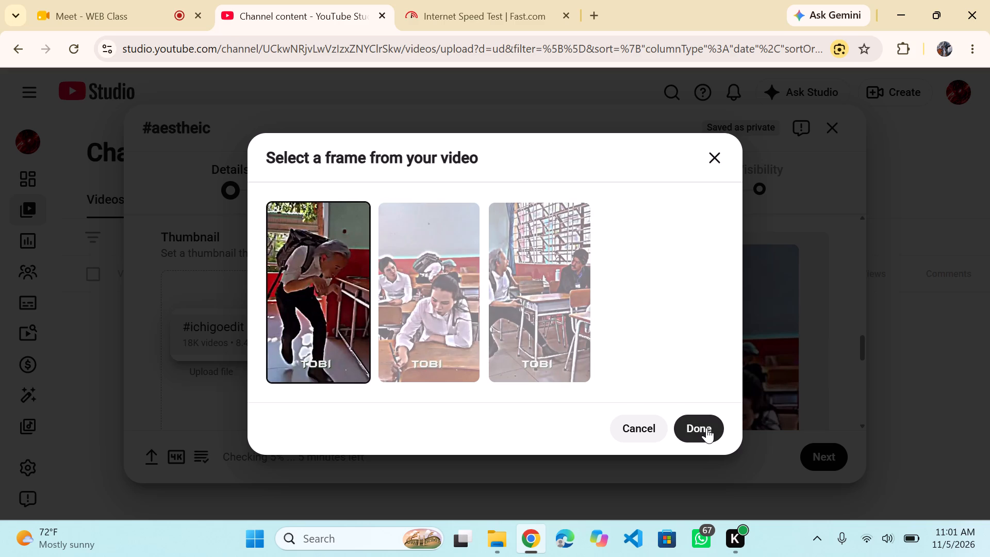
left_click(706, 428)
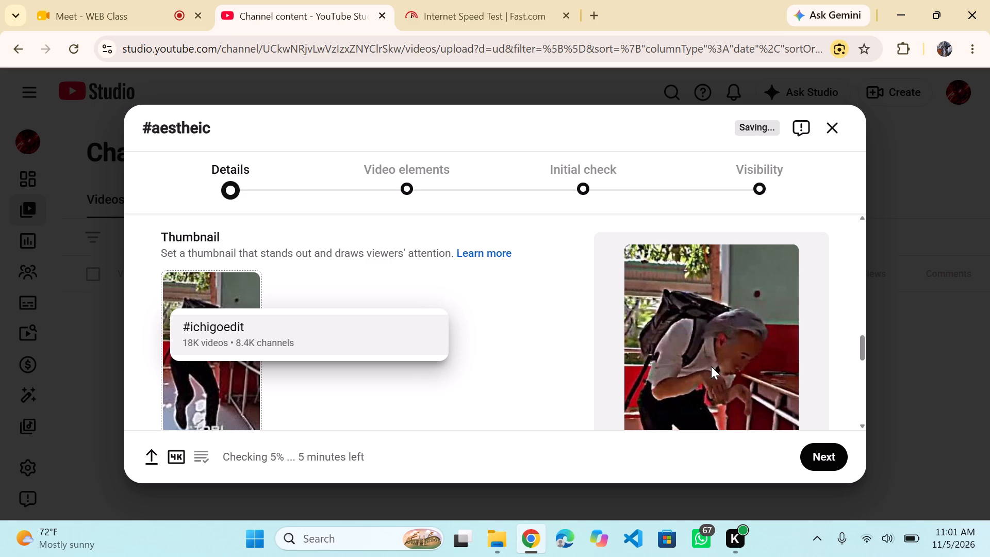
Advance the upload wizard through Video elements and Initial check to Visibility, and publish the #aestheic video as Public.
left_click(826, 456)
scroll(397, 358, "down", 6)
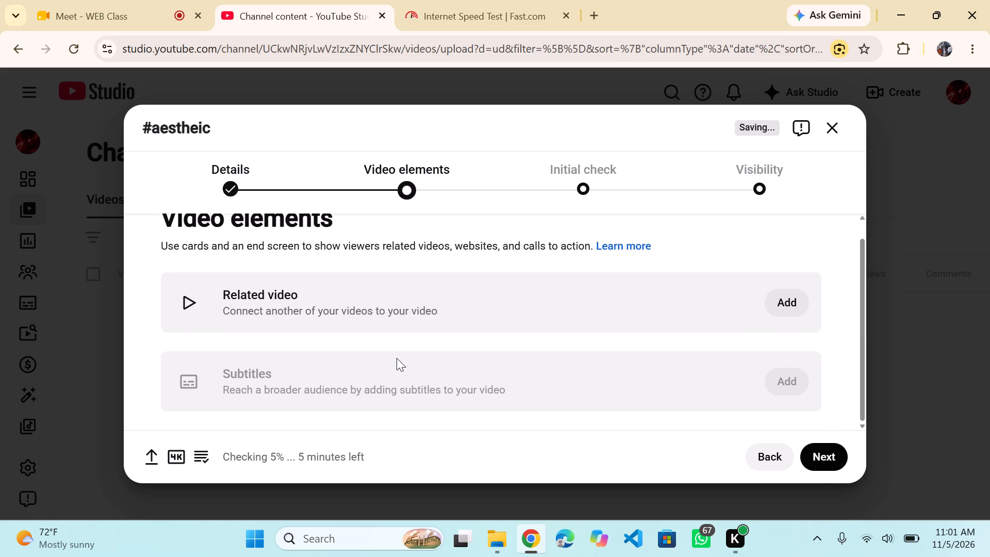
left_click(833, 455)
scroll(434, 334, "down", 2)
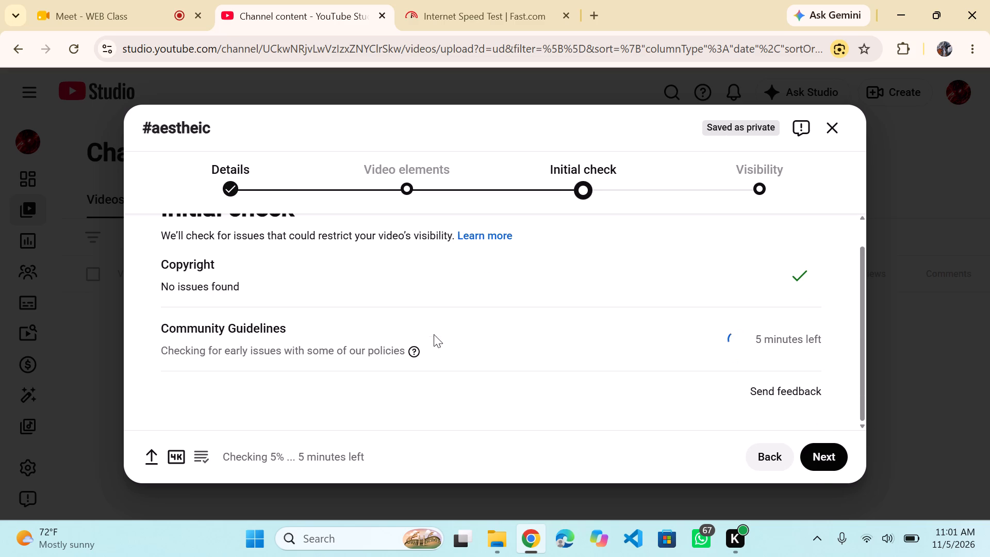
left_click(824, 458)
scroll(623, 403, "down", 3)
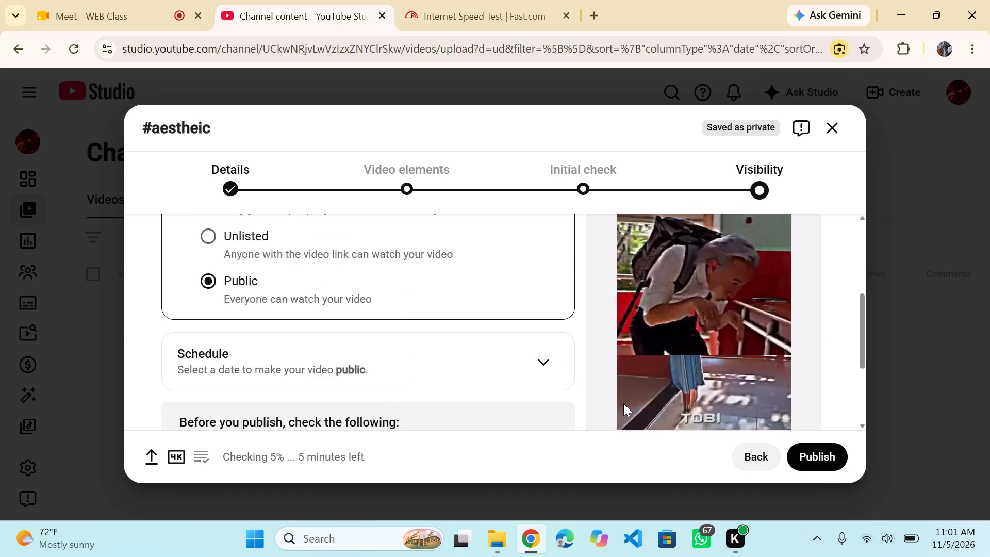
scroll(623, 403, "down", 2)
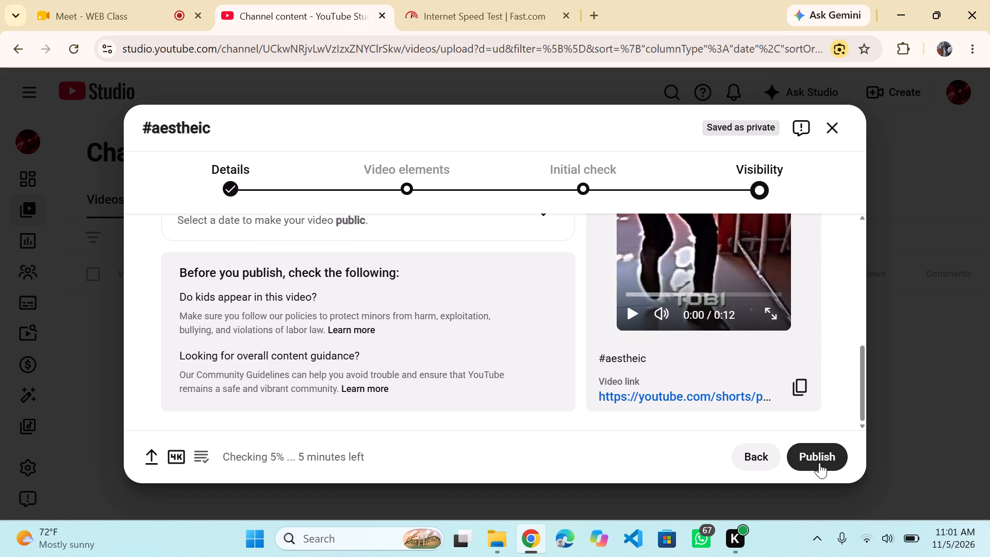
left_click(819, 463)
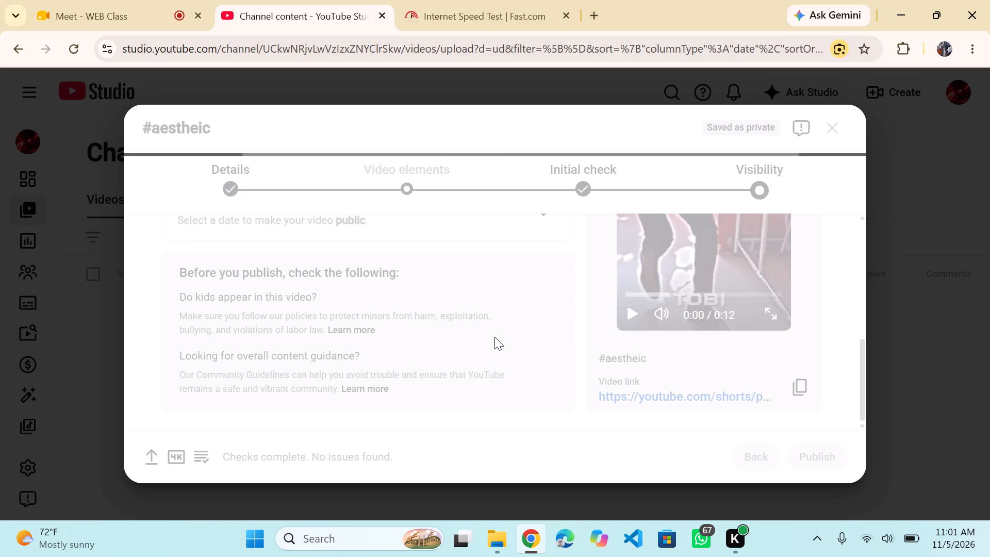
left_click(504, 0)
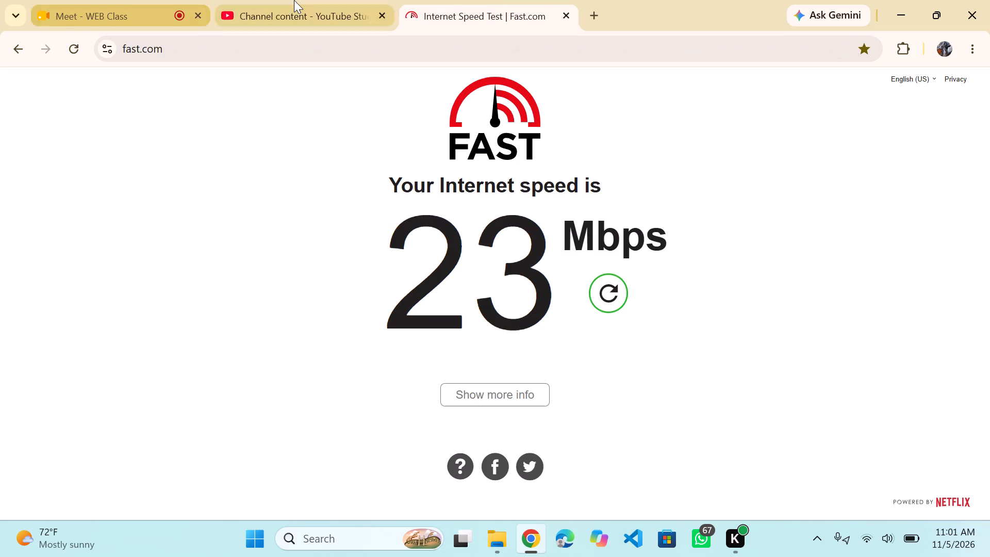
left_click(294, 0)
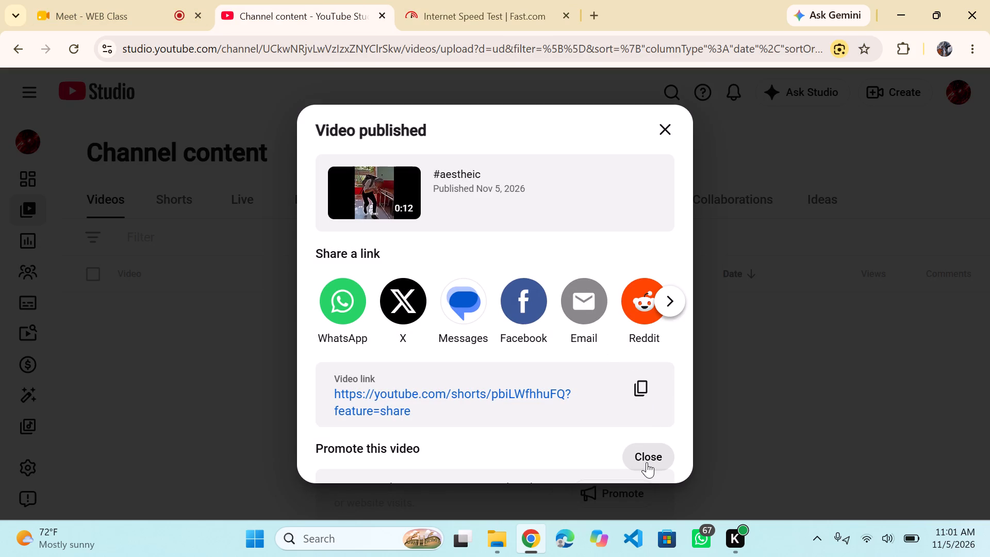
Close the published-video dialog to return to the Channel content page.
left_click(647, 462)
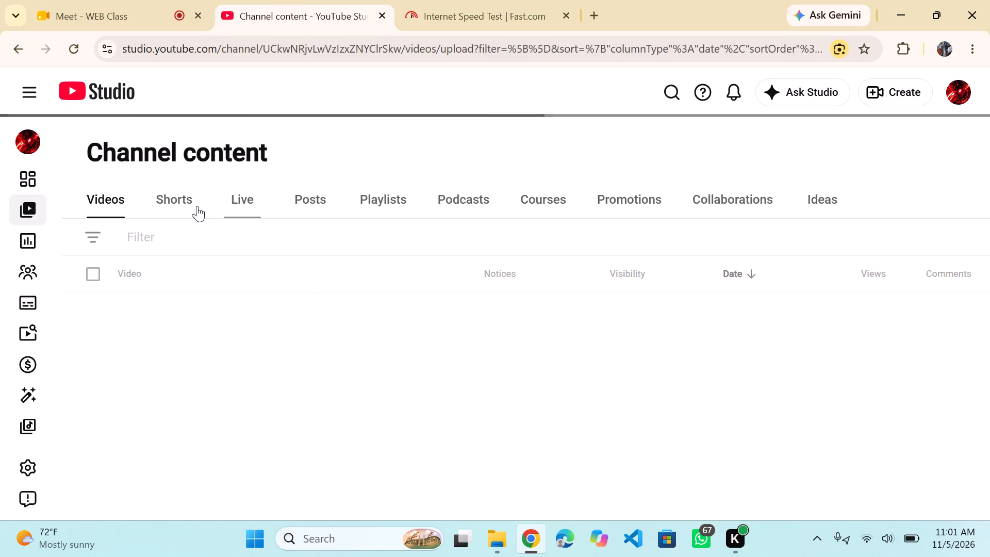
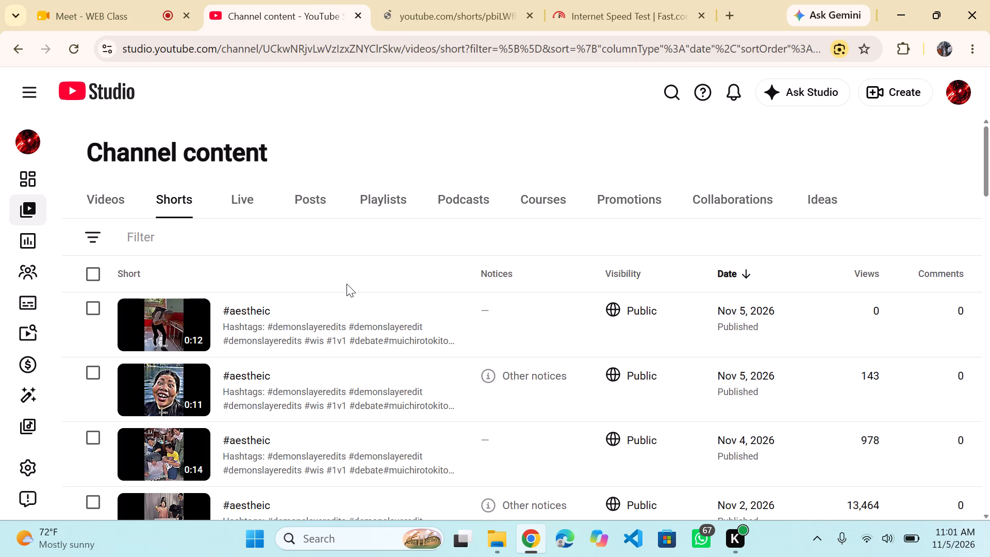
Like the newly published #aestheic Short on its YouTube watch page and mute its playback.
left_click(447, 0)
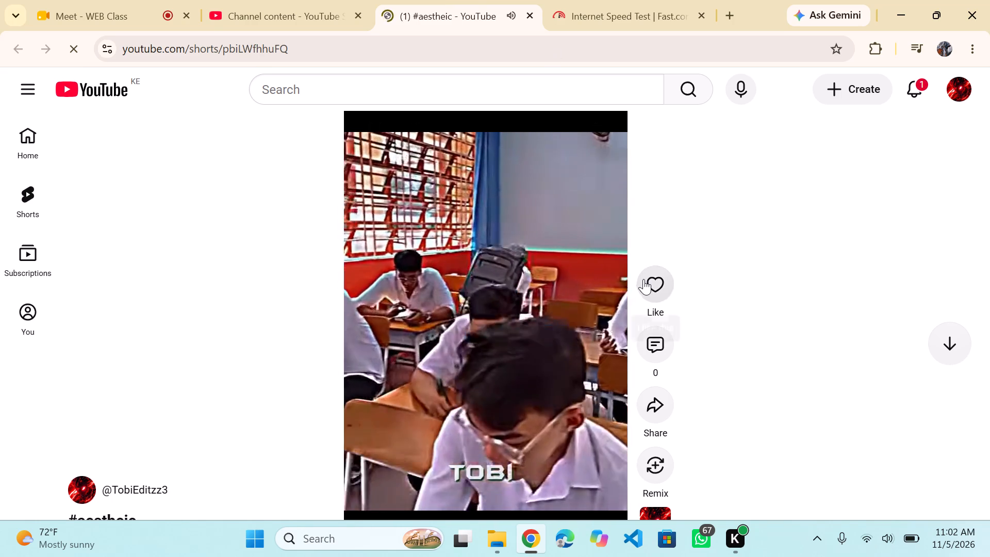
left_click(644, 280)
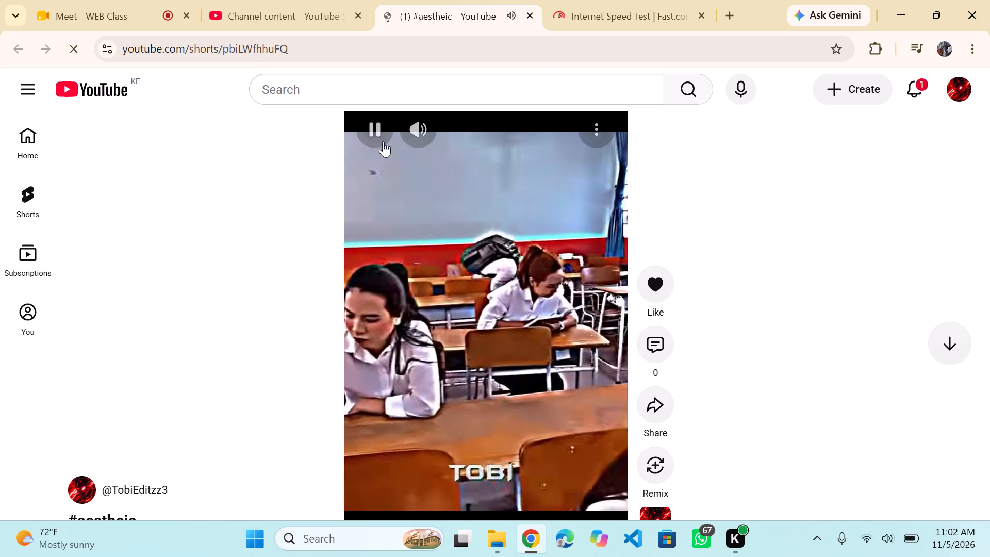
left_click(412, 135)
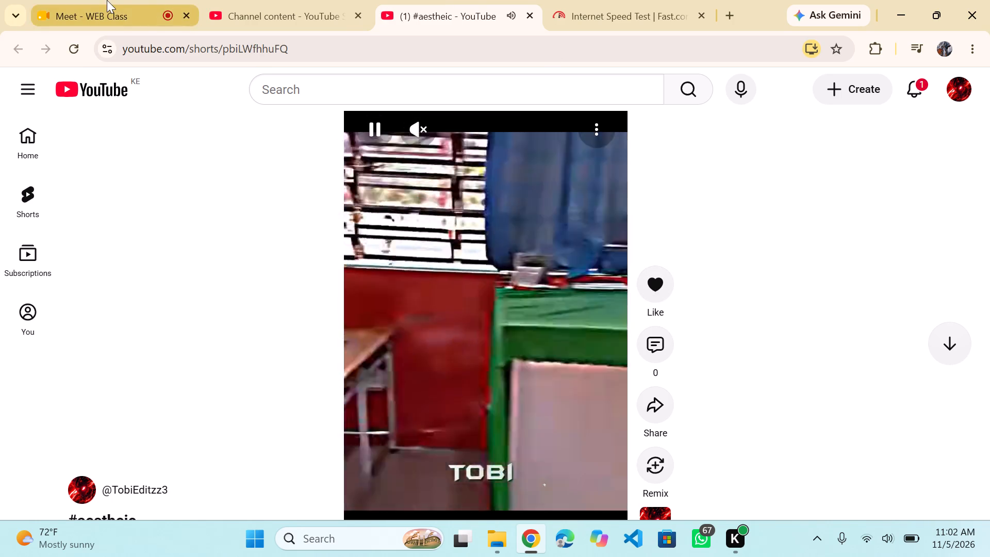
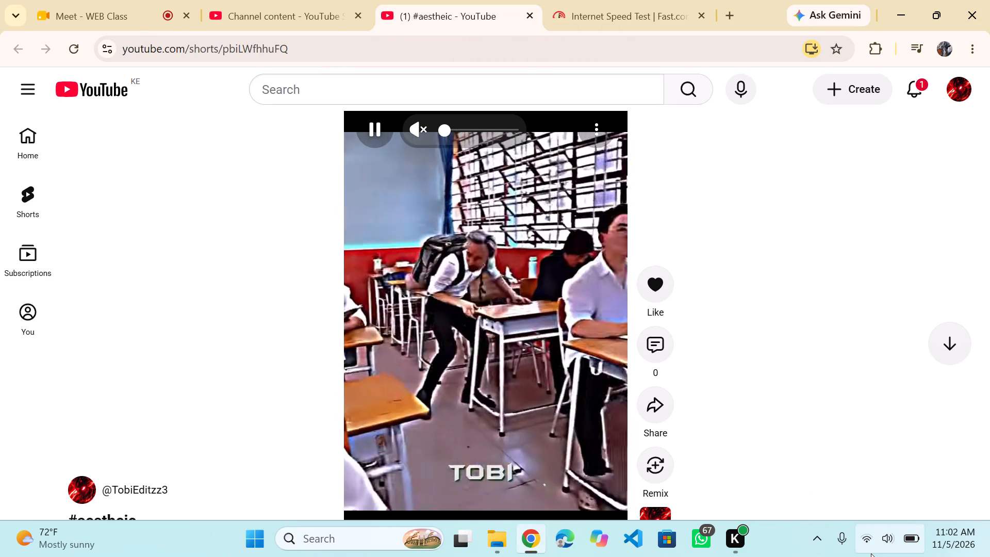
Turn on the computer's mobile hotspot in the Windows quick settings and return to the #aestheic Short.
left_click(910, 248)
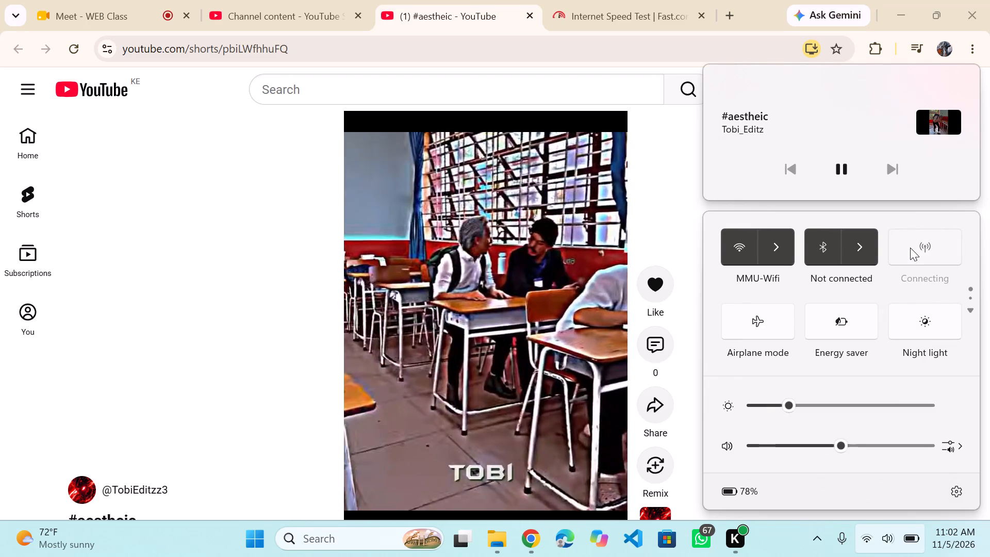
left_click(662, 150)
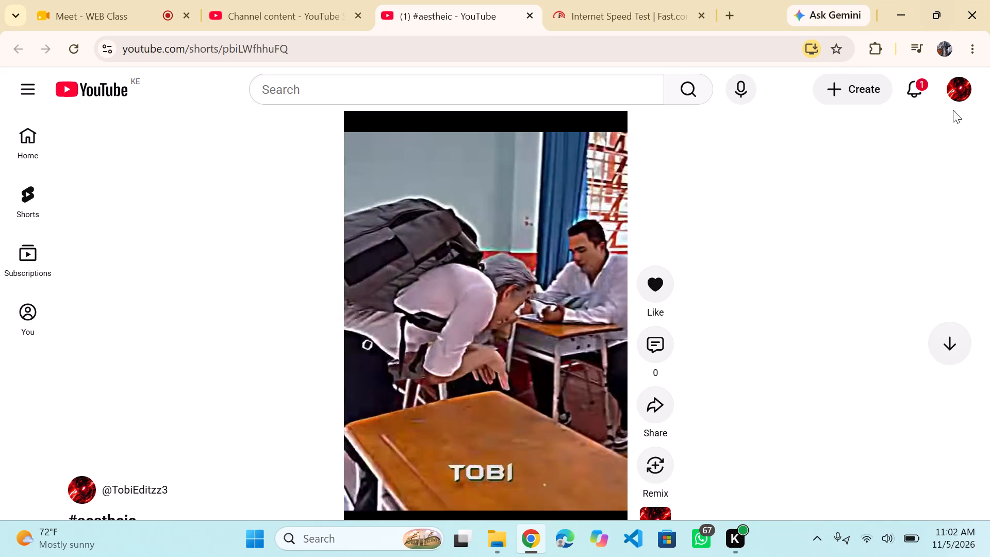
View the YouTube account's notifications.
left_click(921, 89)
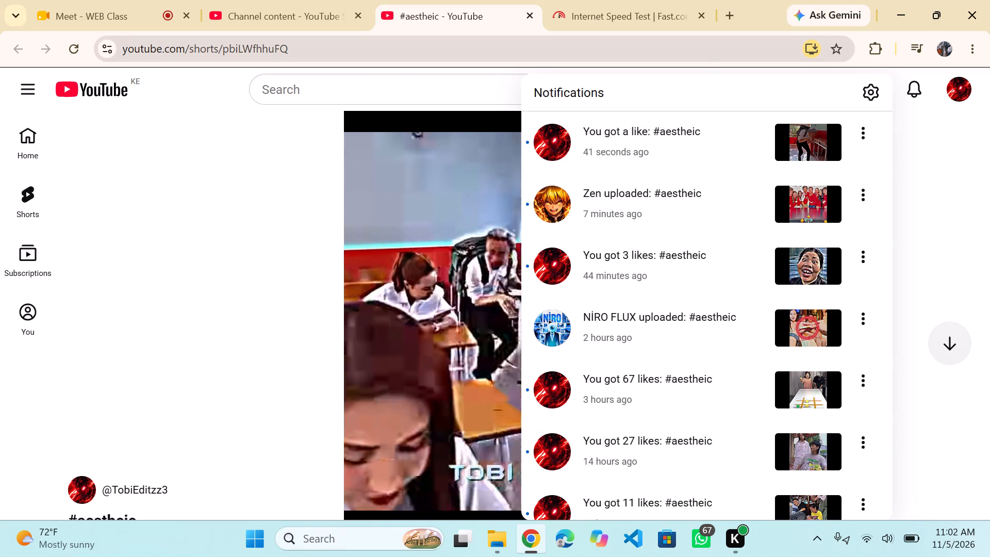
left_click(527, 12)
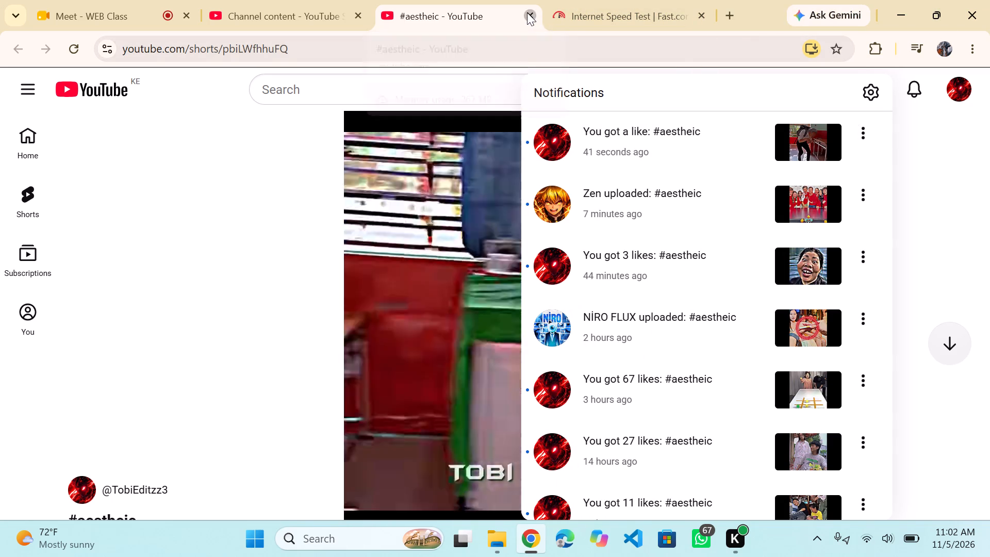
left_click(289, 0)
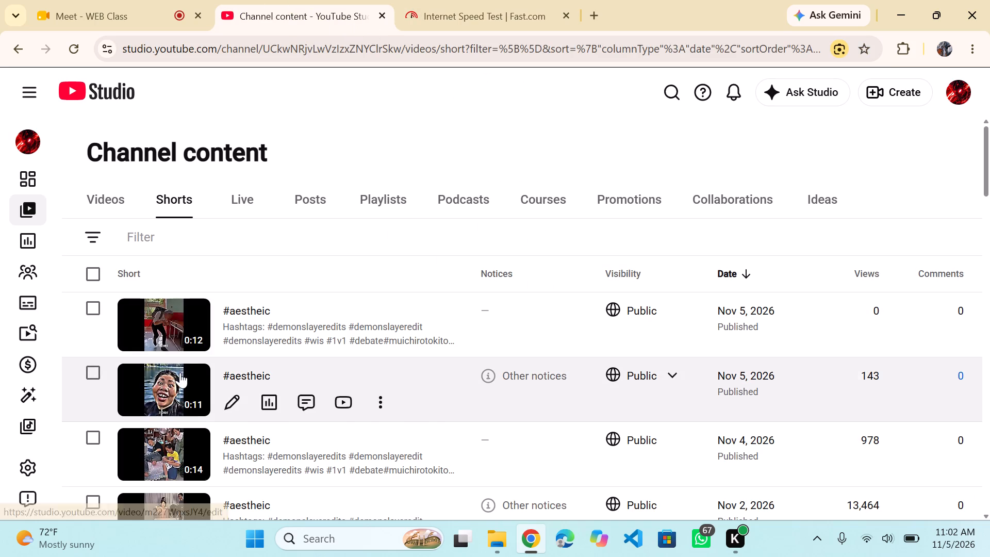
Open the video analytics of the 0:11 #aestheic Short published on Nov 5, 2026.
left_click(273, 404)
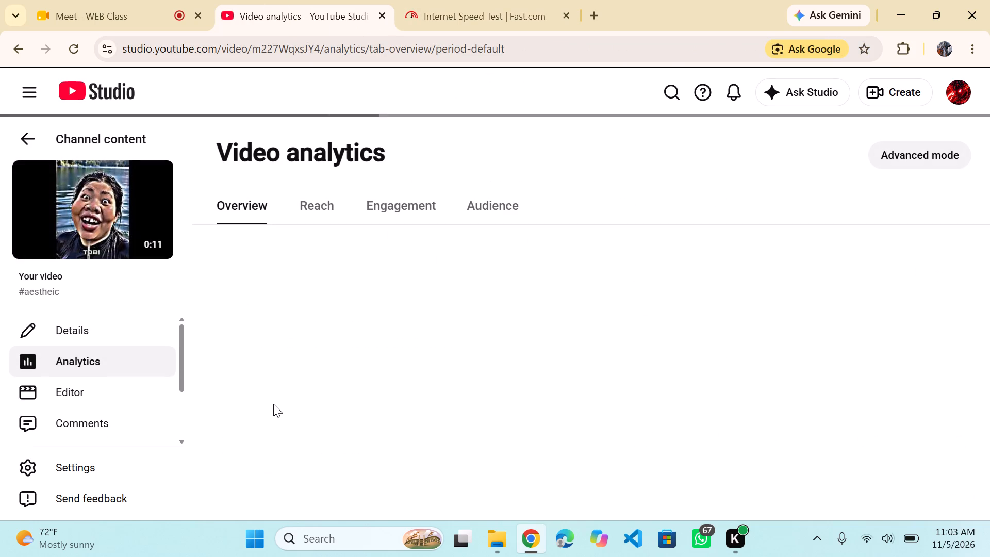
Review the views graph and realtime traffic sources in the overview analytics of the 0:11 #aestheic Short.
scroll(621, 415, "down", 1)
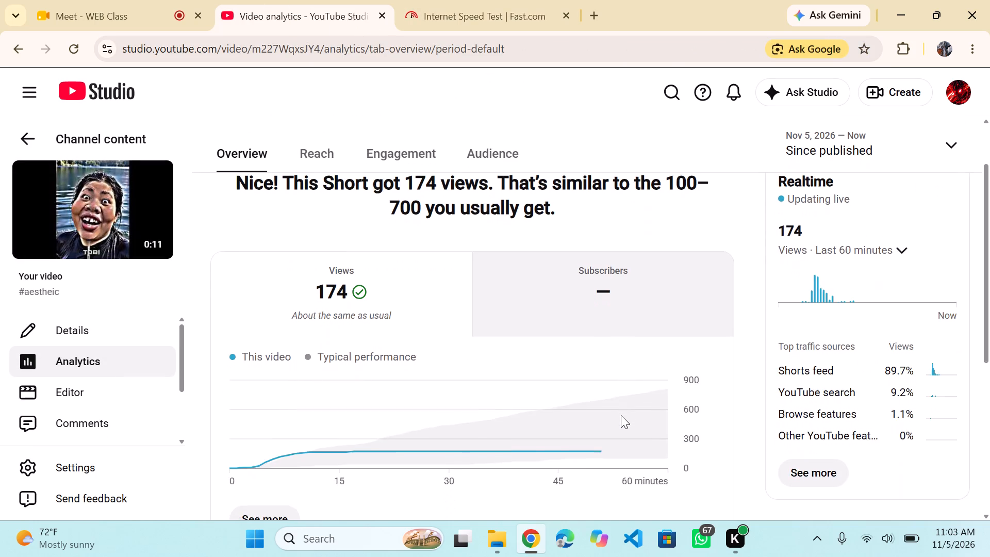
scroll(621, 415, "down", 1)
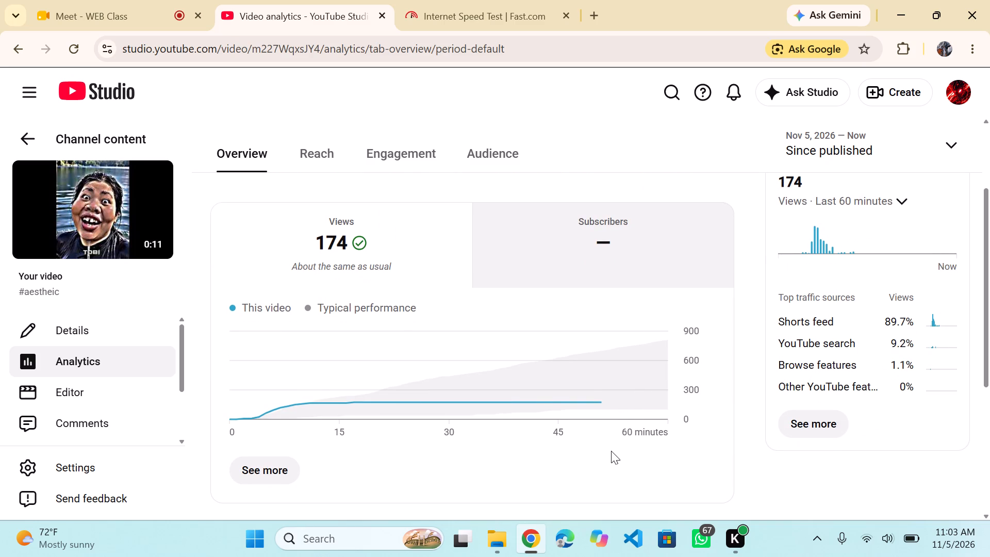
scroll(569, 315, "up", 1)
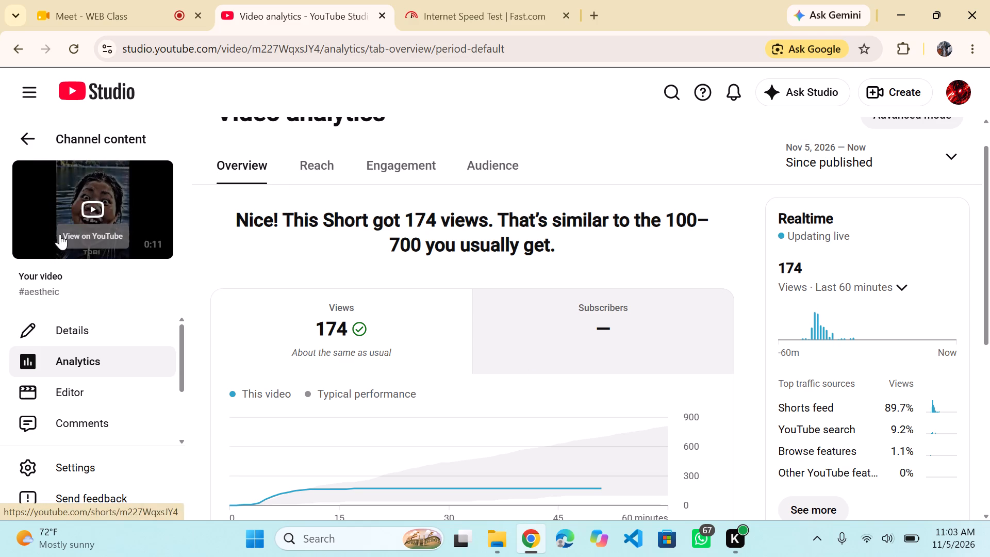
Return to the channel content and look over the visibility, dates and views of the published Shorts.
left_click(26, 137)
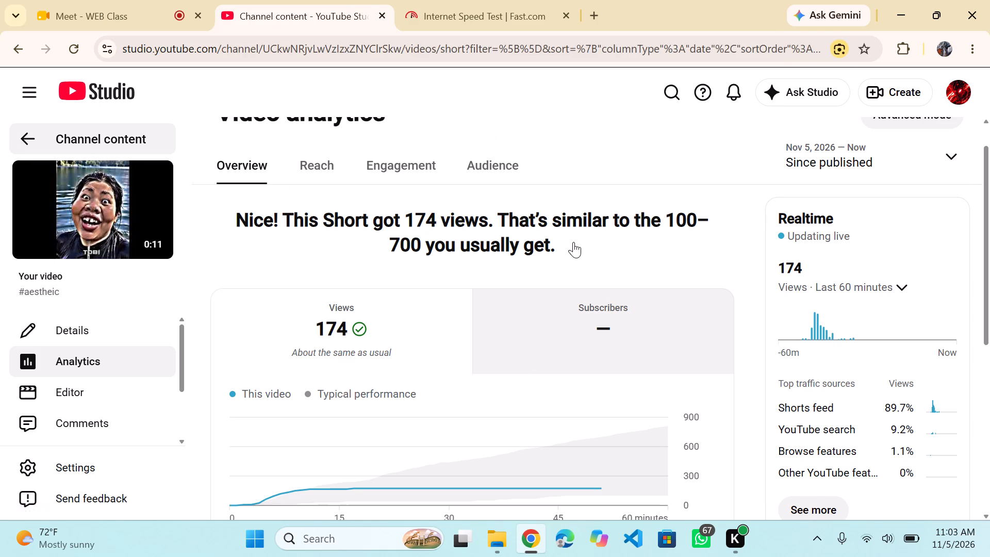
scroll(754, 400, "down", 1)
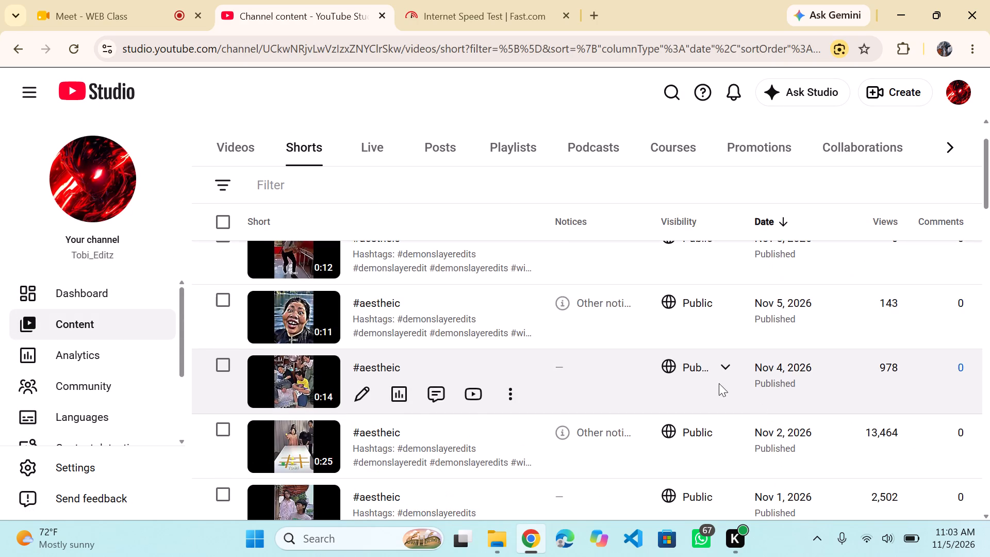
scroll(647, 318, "up", 1)
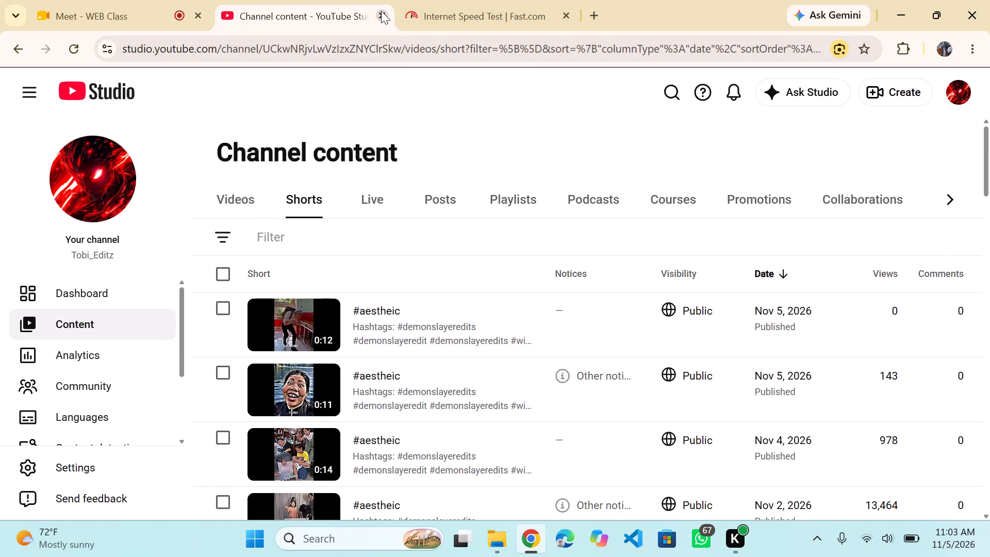